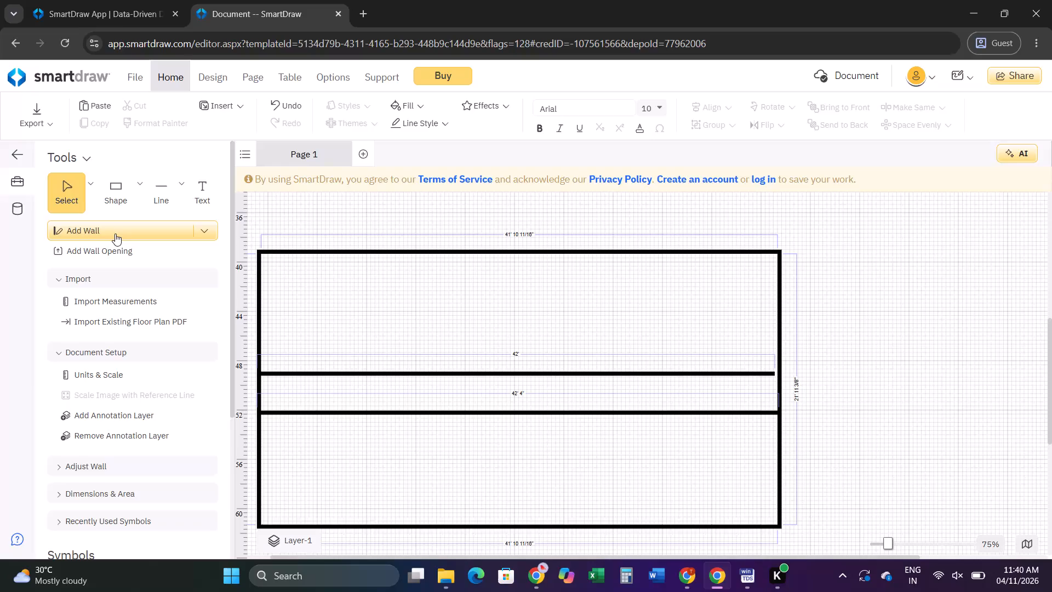
Draw a vertical partition wall about 9' 8 5/8" long from the lower plan's top wall to the upper corridor wall.
left_click(115, 234)
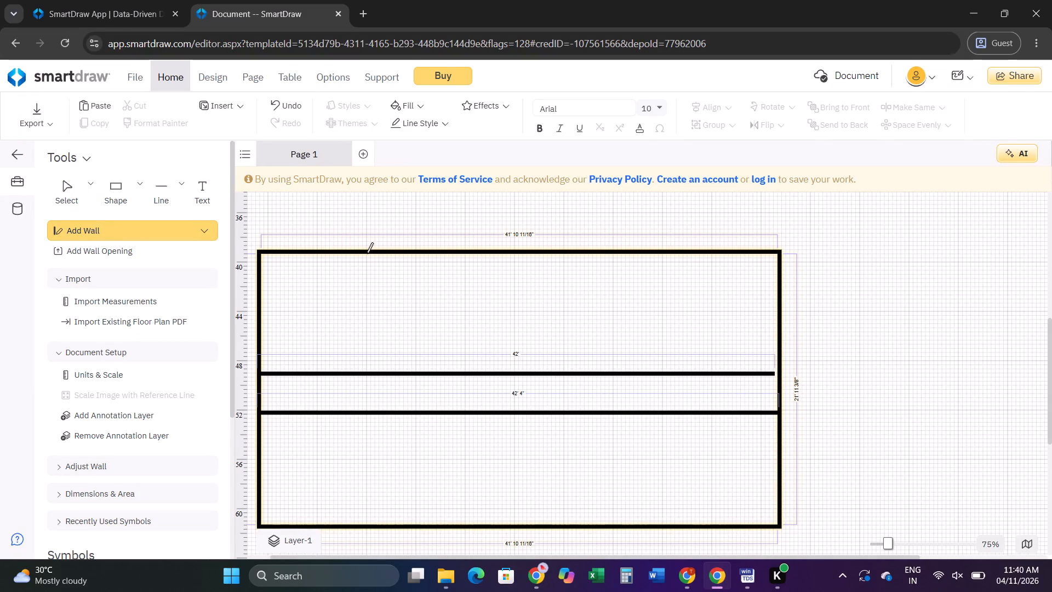
left_click_drag(367, 253, 367, 362)
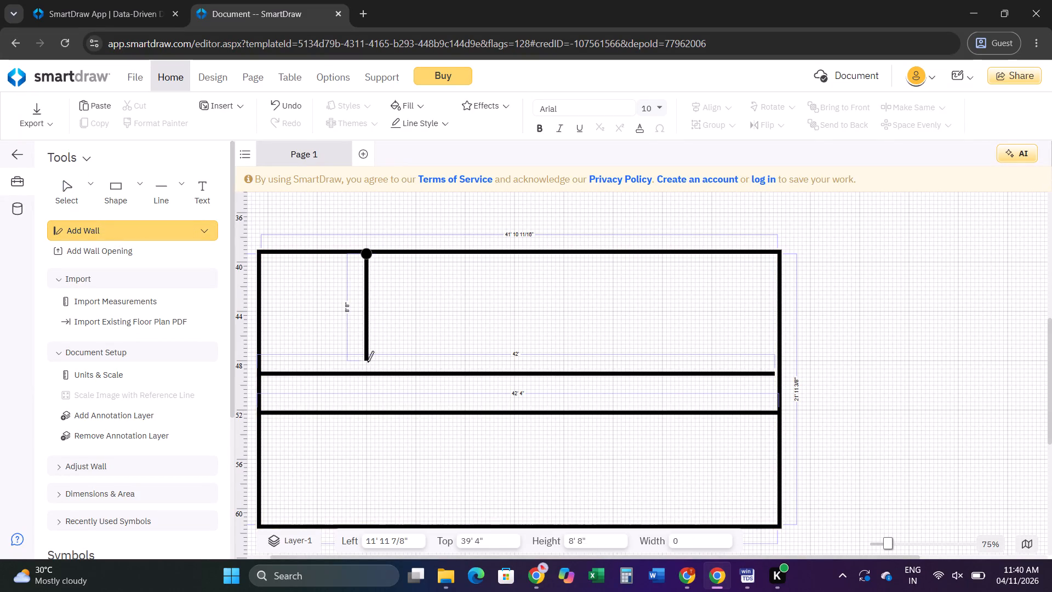
left_click_drag(367, 362, 367, 365)
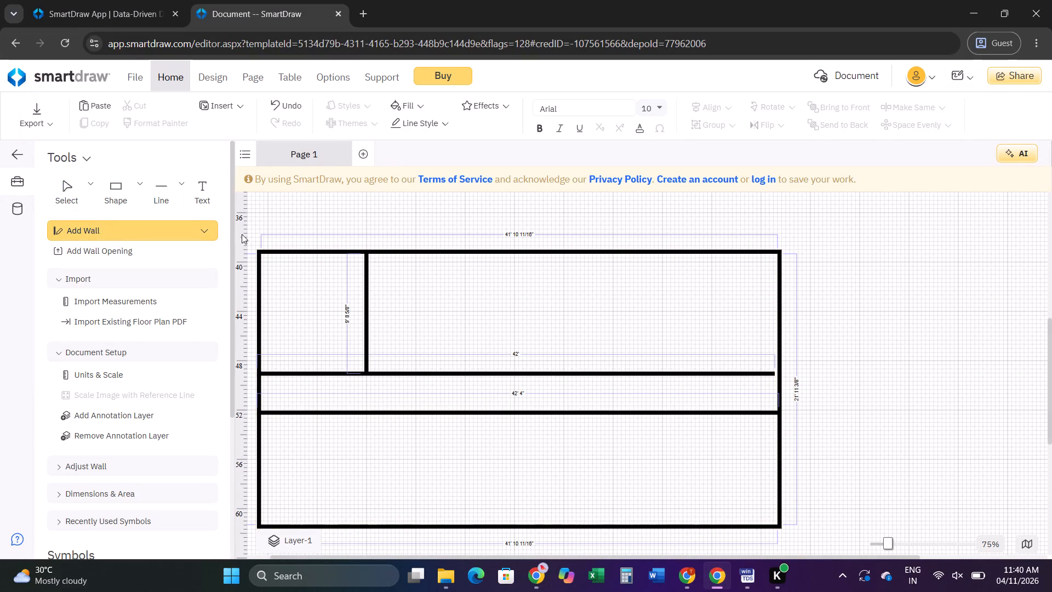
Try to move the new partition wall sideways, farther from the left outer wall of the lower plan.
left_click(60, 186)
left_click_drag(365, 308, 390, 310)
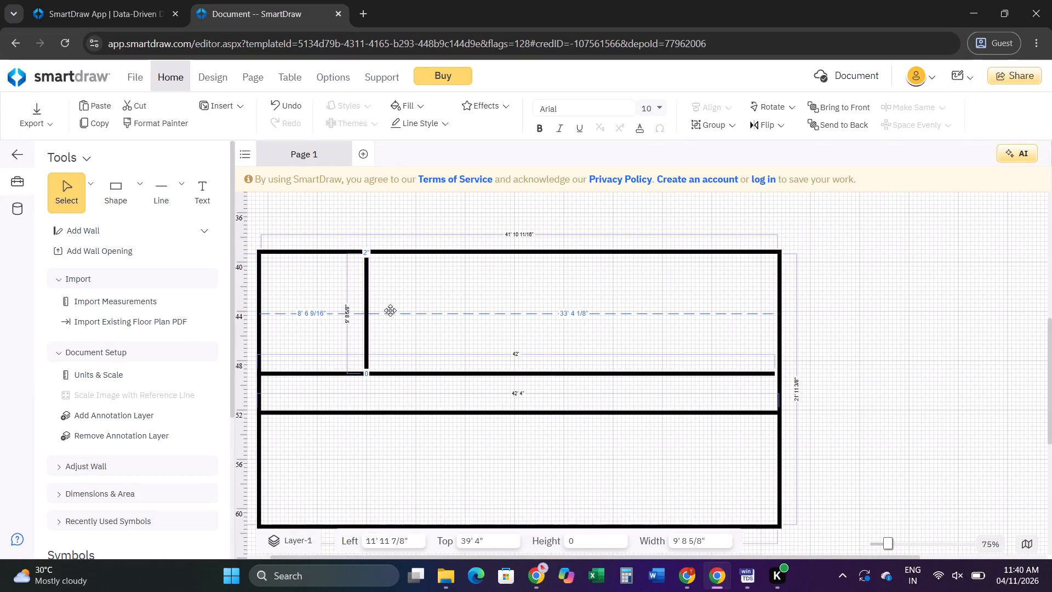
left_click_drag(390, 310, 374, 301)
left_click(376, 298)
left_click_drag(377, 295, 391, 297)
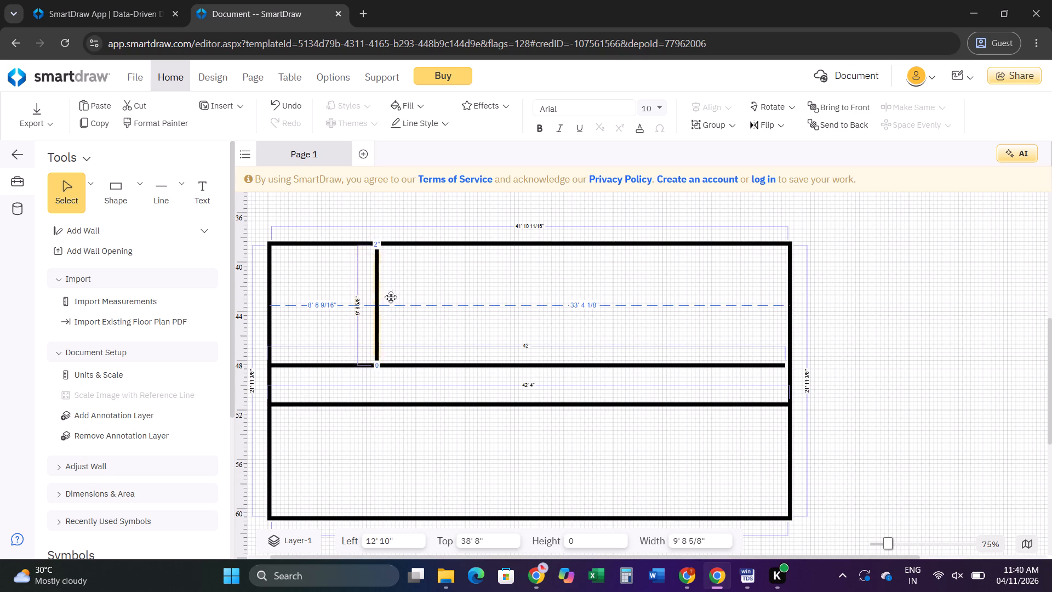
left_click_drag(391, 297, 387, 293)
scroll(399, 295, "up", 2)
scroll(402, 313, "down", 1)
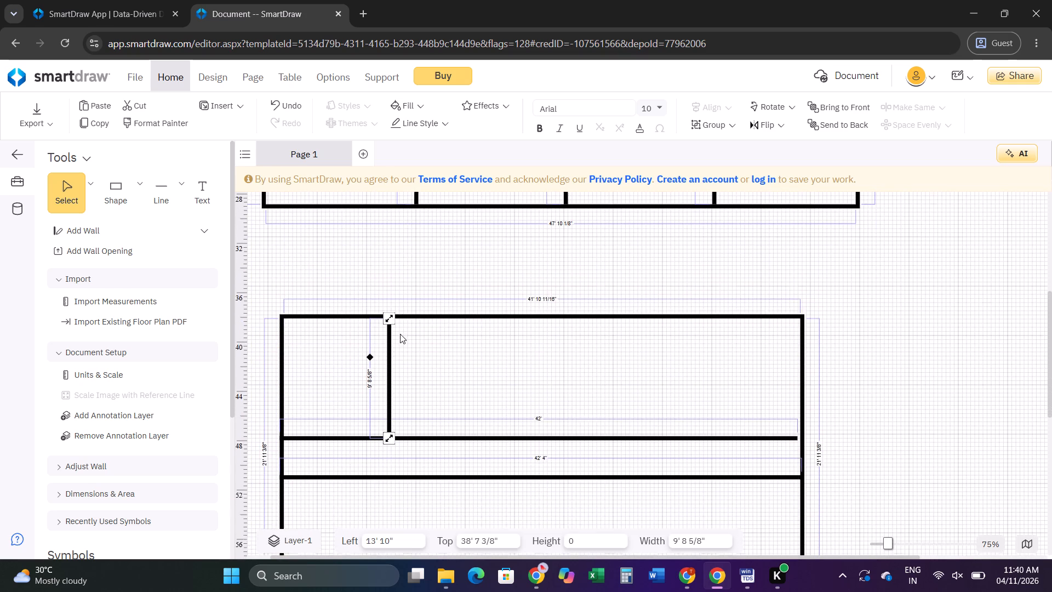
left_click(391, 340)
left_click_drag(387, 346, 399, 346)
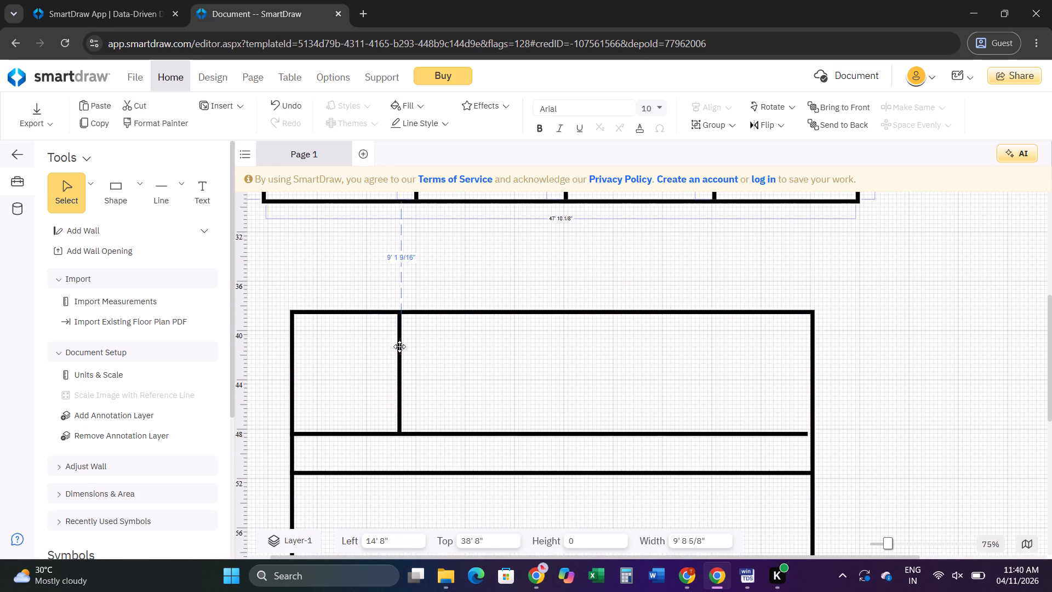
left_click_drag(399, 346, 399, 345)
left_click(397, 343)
Shift the partition wall's upper and lower ends about 1' 3" to the right along the top and corridor walls.
left_click_drag(398, 312, 414, 316)
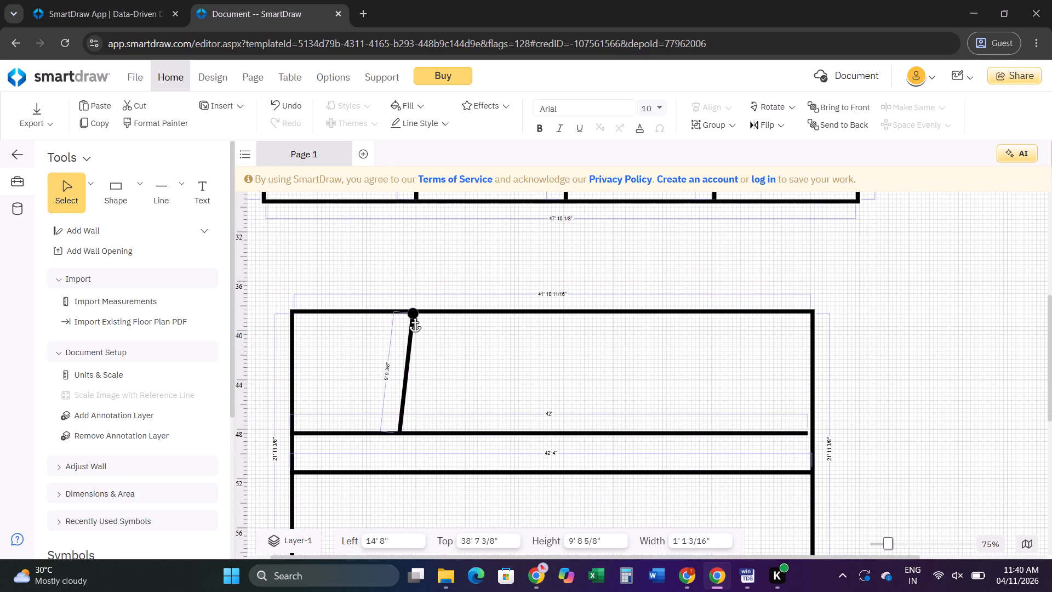
left_click_drag(414, 316, 415, 316)
left_click_drag(403, 433, 416, 431)
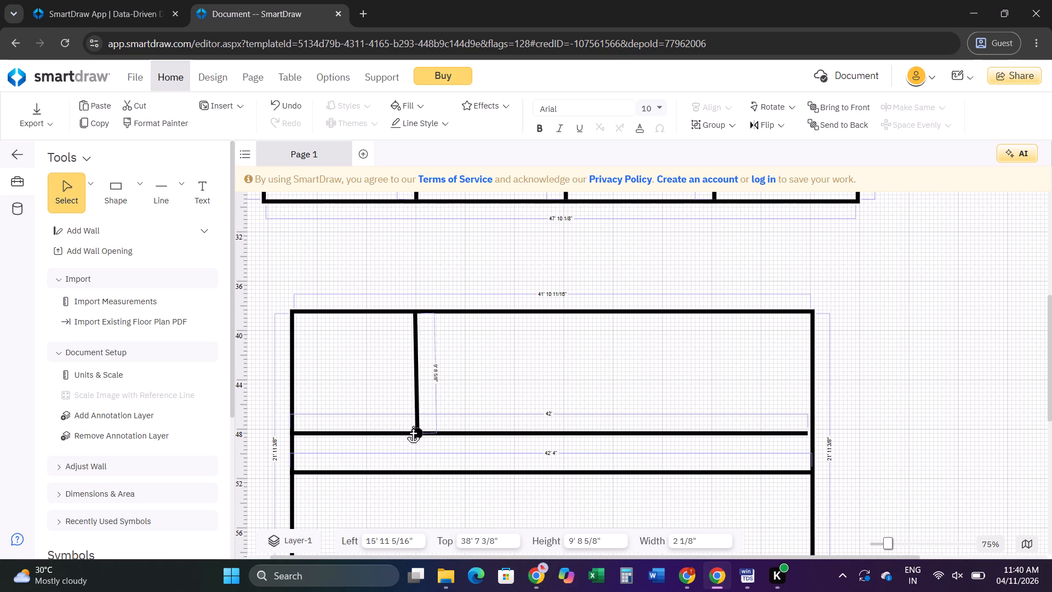
Move the whole lower plan up and left so its top wall sits at about 36' 3".
left_click_drag(415, 369, 409, 351)
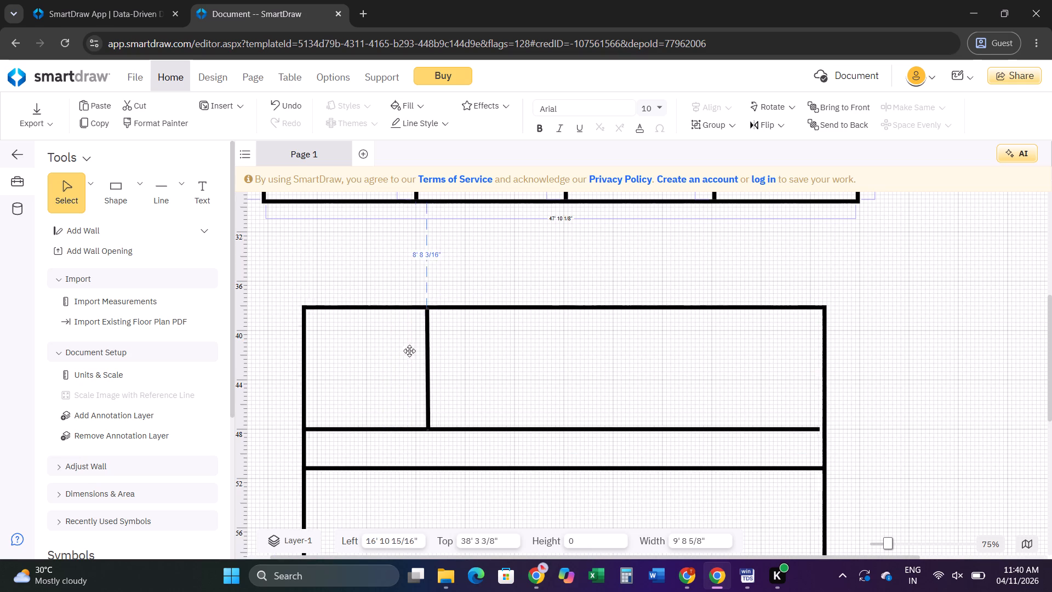
left_click_drag(409, 351, 396, 339)
Shift both ends of the partition wall right to about 15' 11", in line with the first partition of the plan above.
left_click_drag(395, 290, 416, 289)
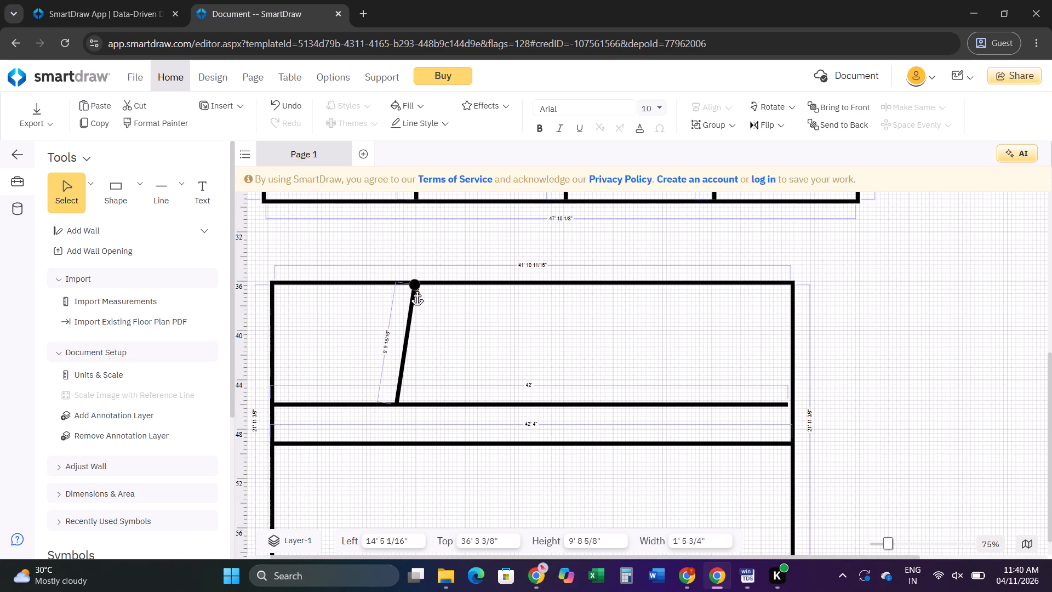
left_click_drag(416, 289, 417, 288)
left_click_drag(395, 402, 410, 405)
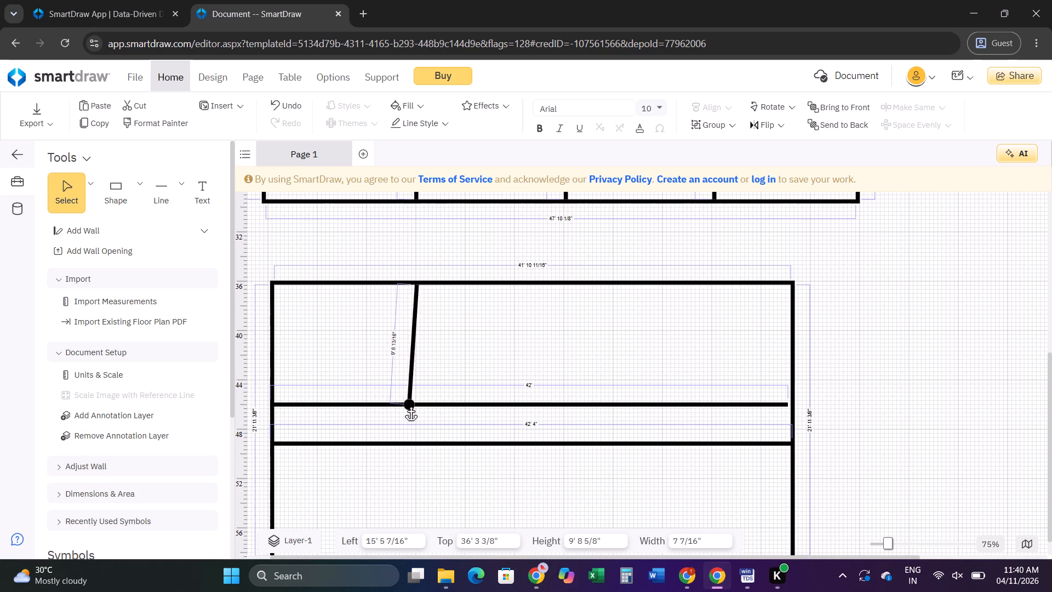
left_click_drag(410, 405, 415, 403)
Widen the lower plan's outer outline on both sides to about 47' 11 3/4", in line with the plan above.
scroll(365, 366, "up", 1)
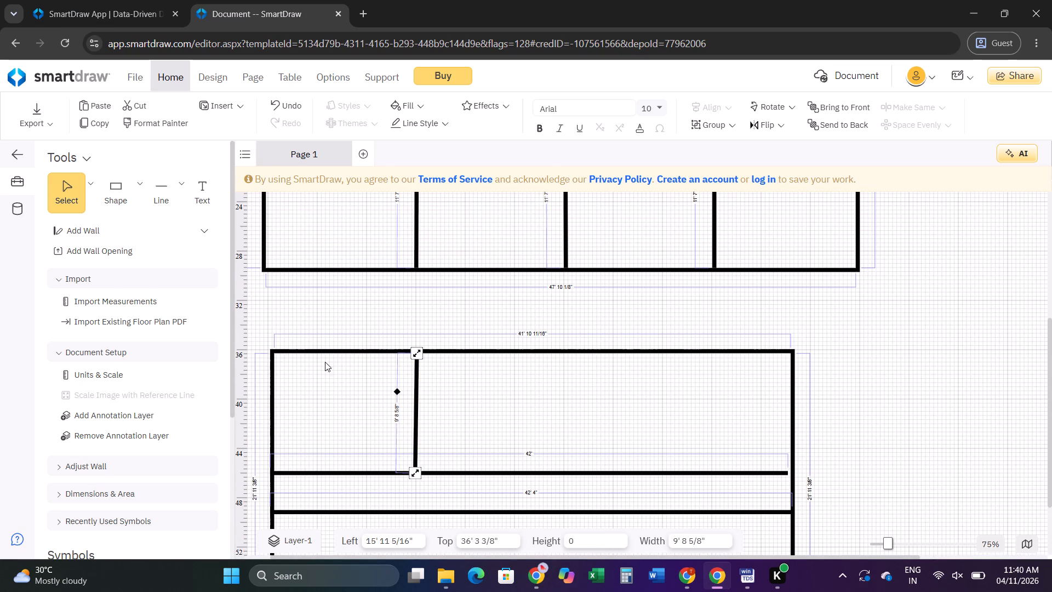
left_click(263, 399)
left_click(268, 399)
left_click(275, 401)
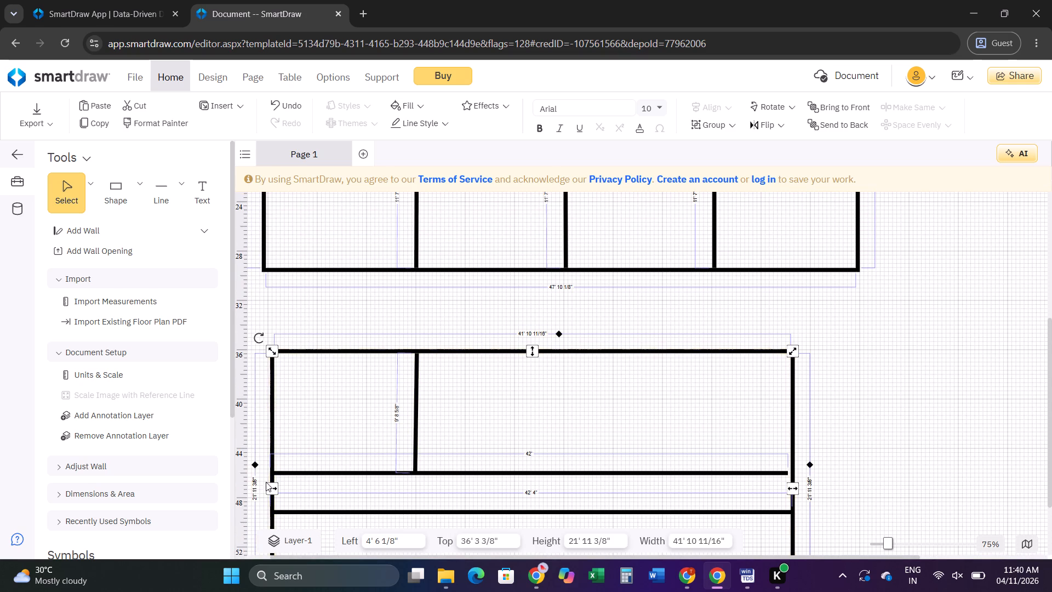
left_click_drag(269, 489, 263, 486)
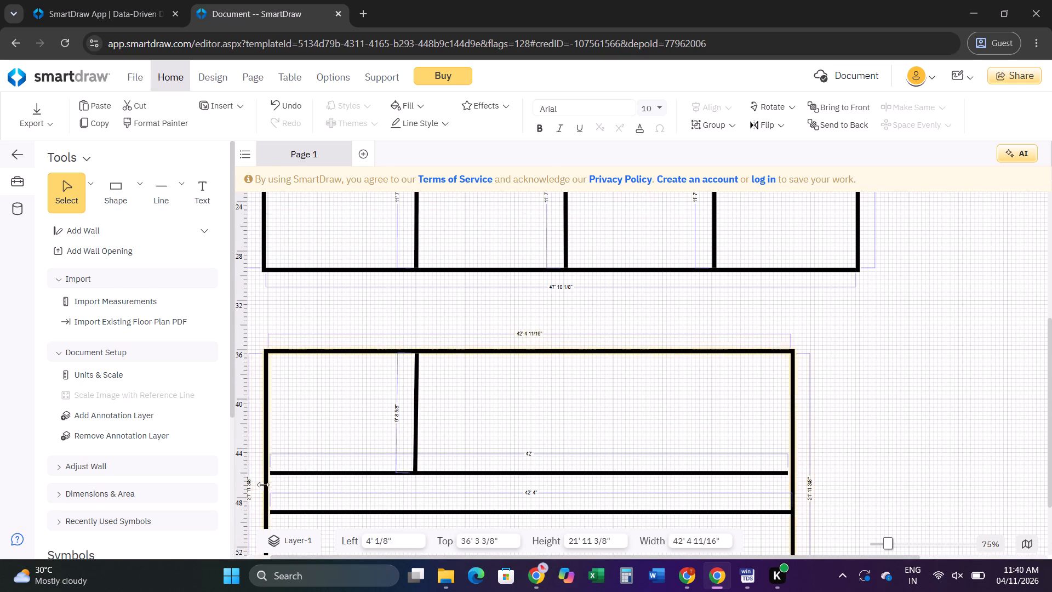
scroll(796, 402, "down", 1)
scroll(820, 374, "up", 1)
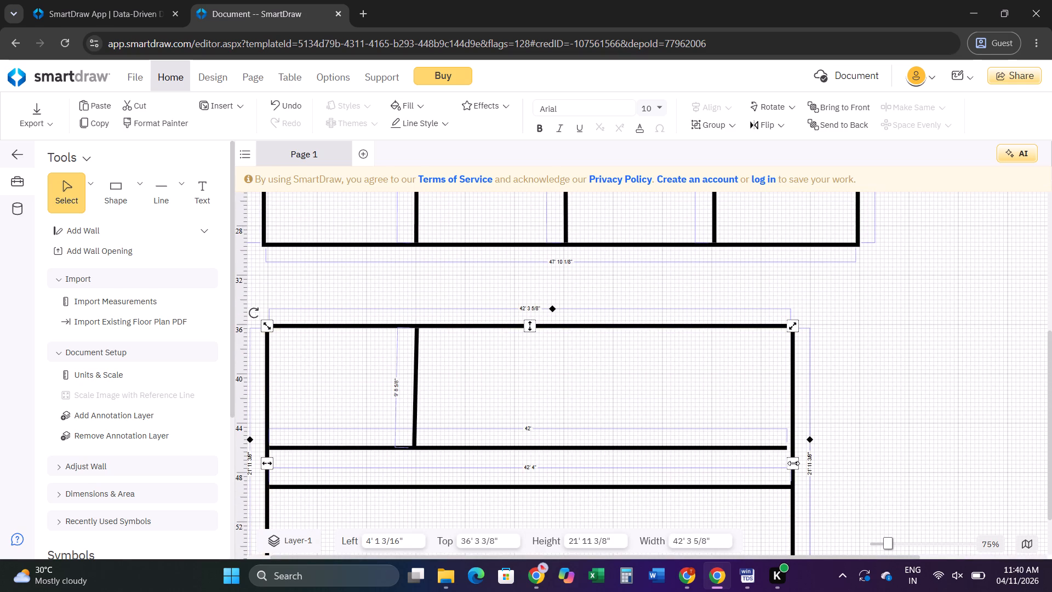
left_click_drag(793, 464, 864, 464)
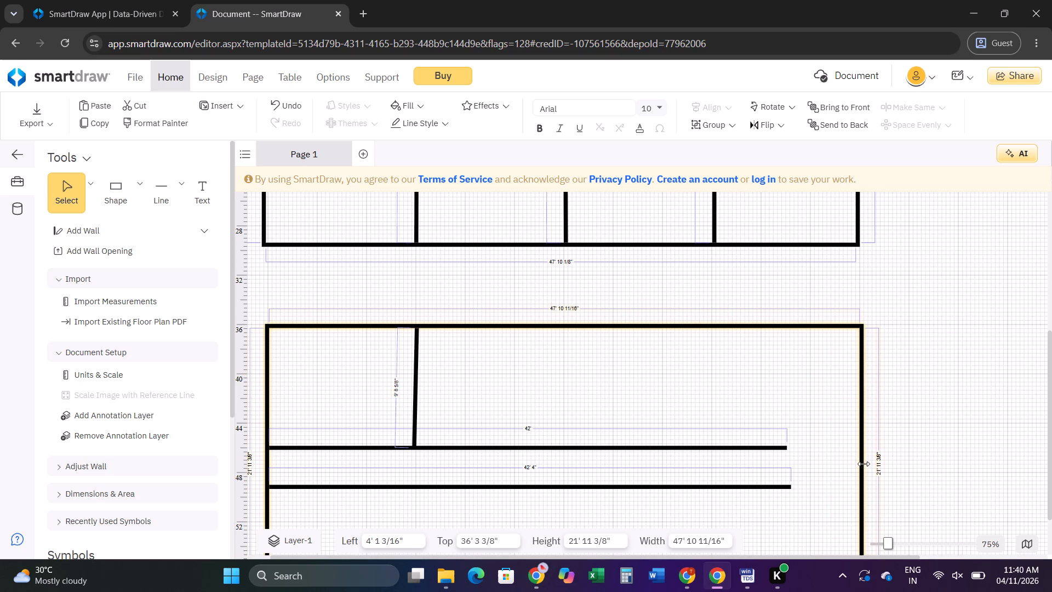
left_click_drag(864, 464, 864, 464)
Draw a second and third partition wall, about 9' 9" and 9' 10 5/8" long, from the top wall to the upper corridor wall.
scroll(817, 445, "up", 2)
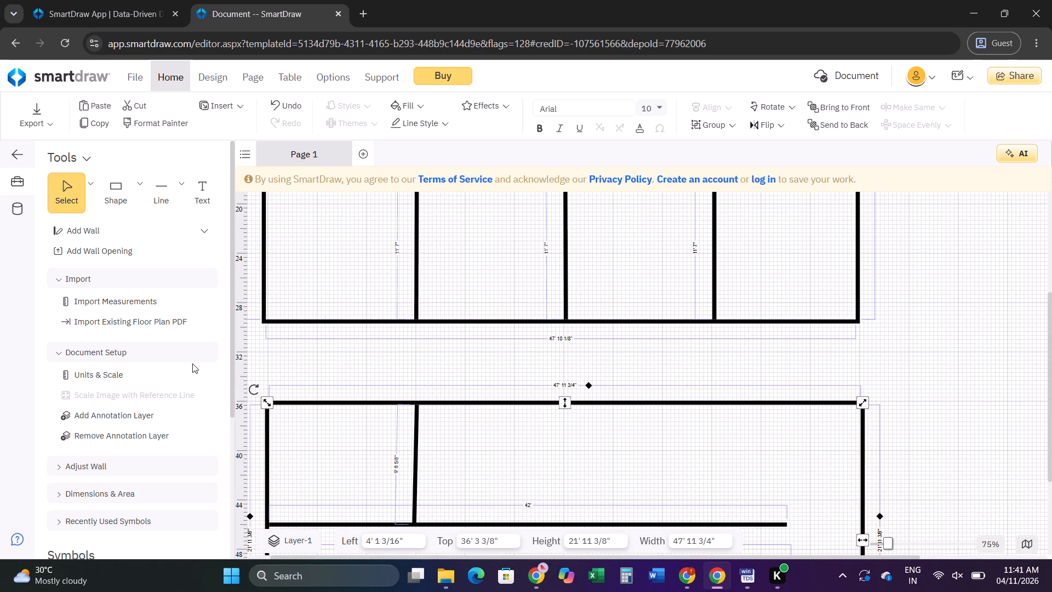
left_click(88, 232)
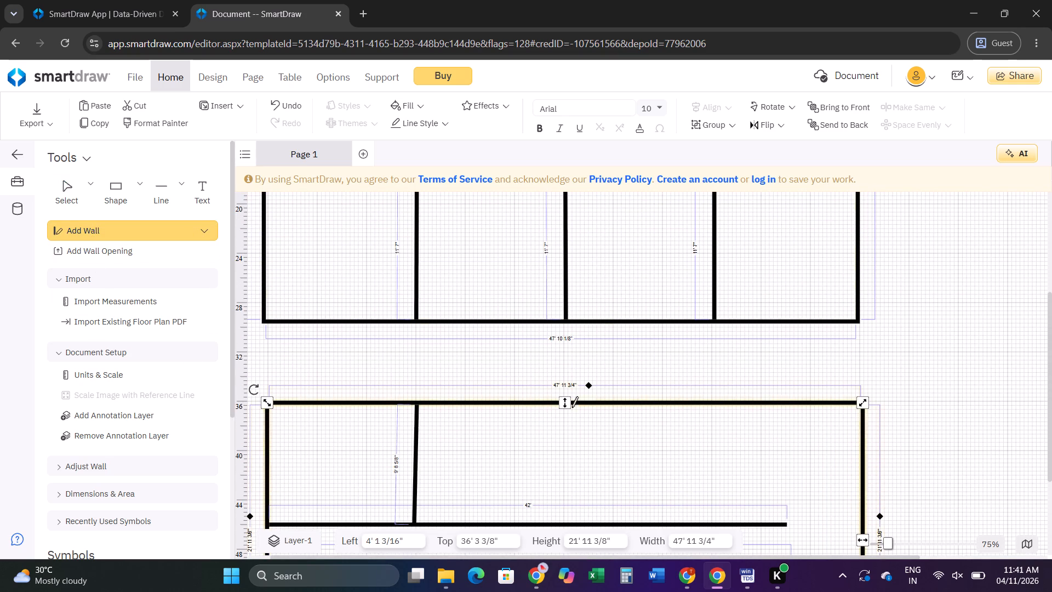
scroll(574, 429, "down", 1)
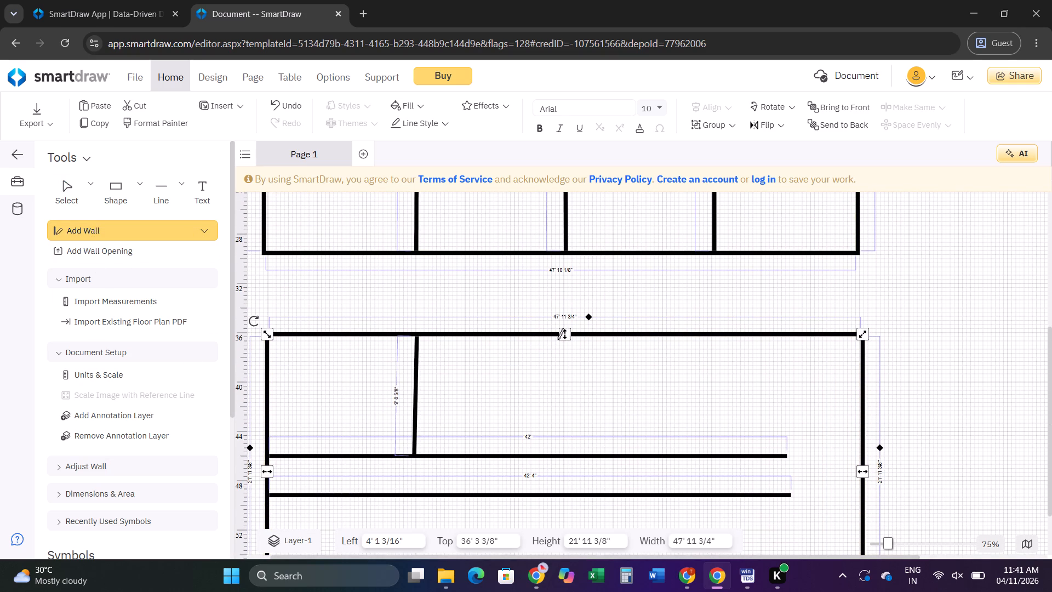
left_click_drag(557, 339, 565, 448)
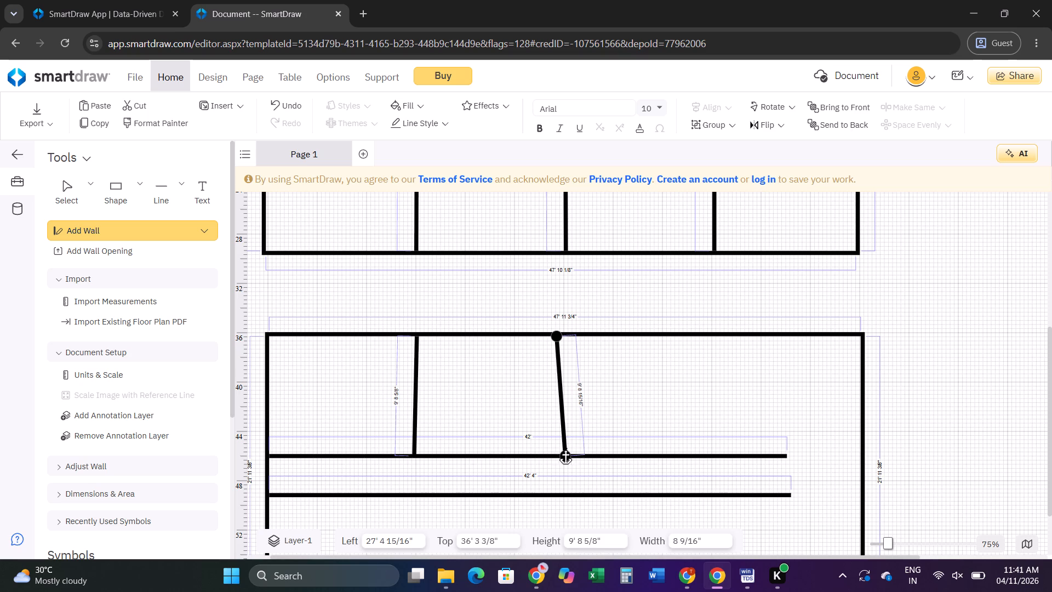
left_click_drag(565, 448, 565, 448)
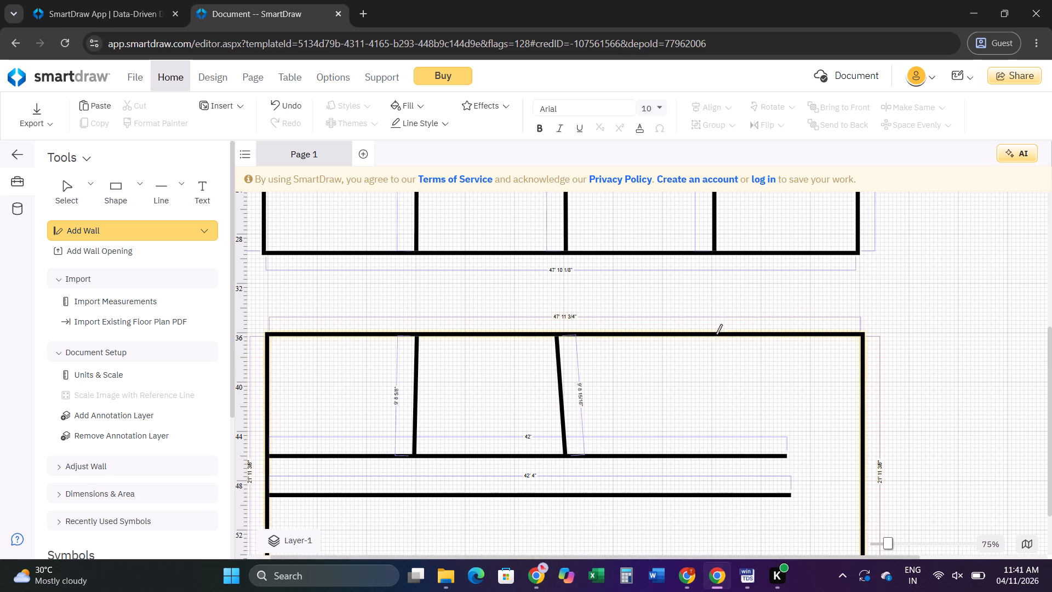
left_click_drag(715, 334, 714, 451)
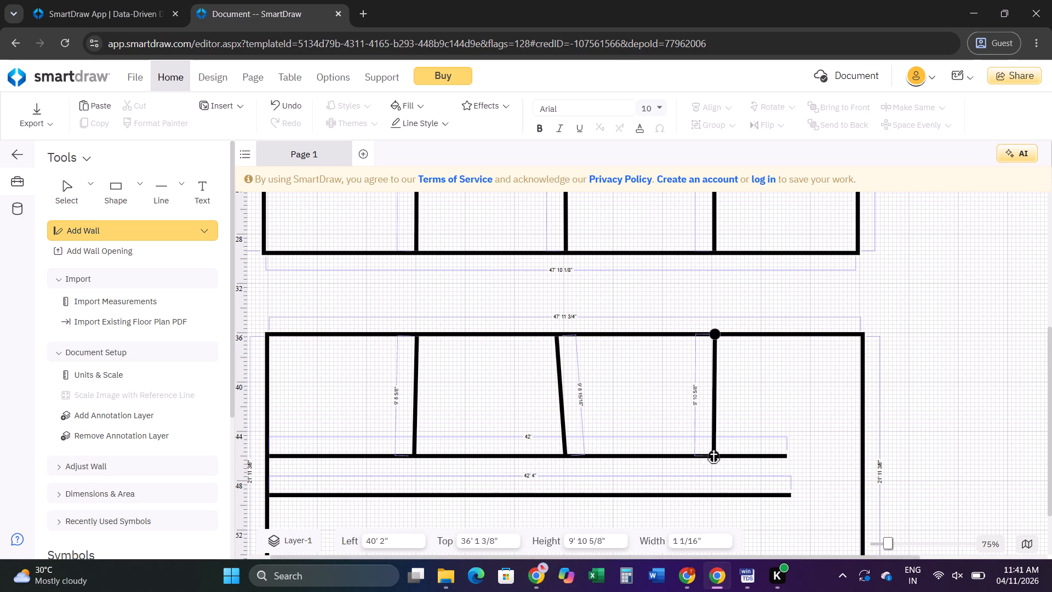
Straighten the slanted second partition wall by moving its upper end into line with the middle partition of the plan above.
left_click(64, 199)
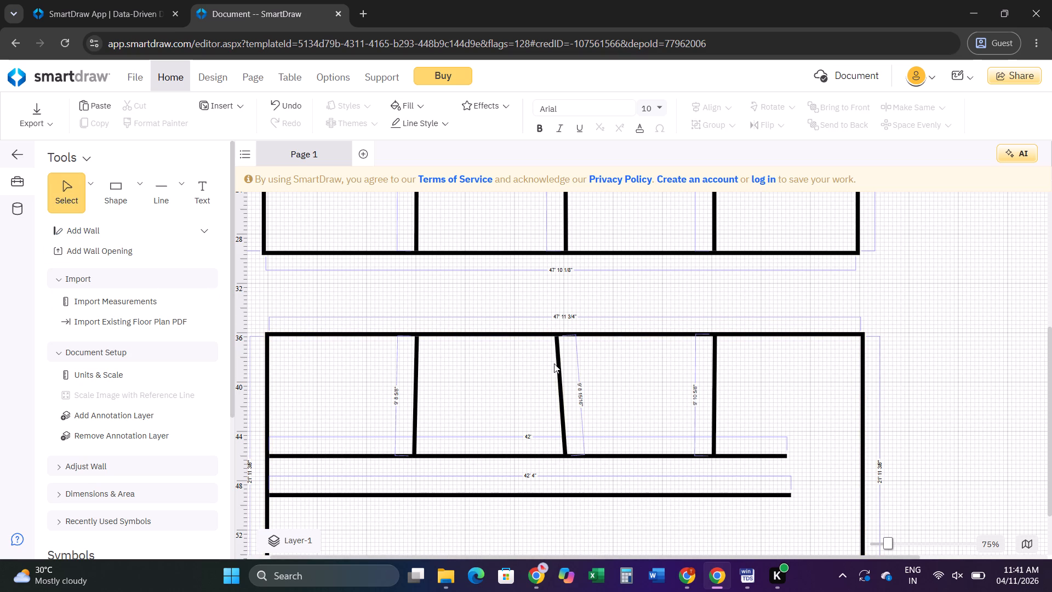
left_click(554, 363)
left_click(559, 361)
left_click_drag(555, 334, 571, 331)
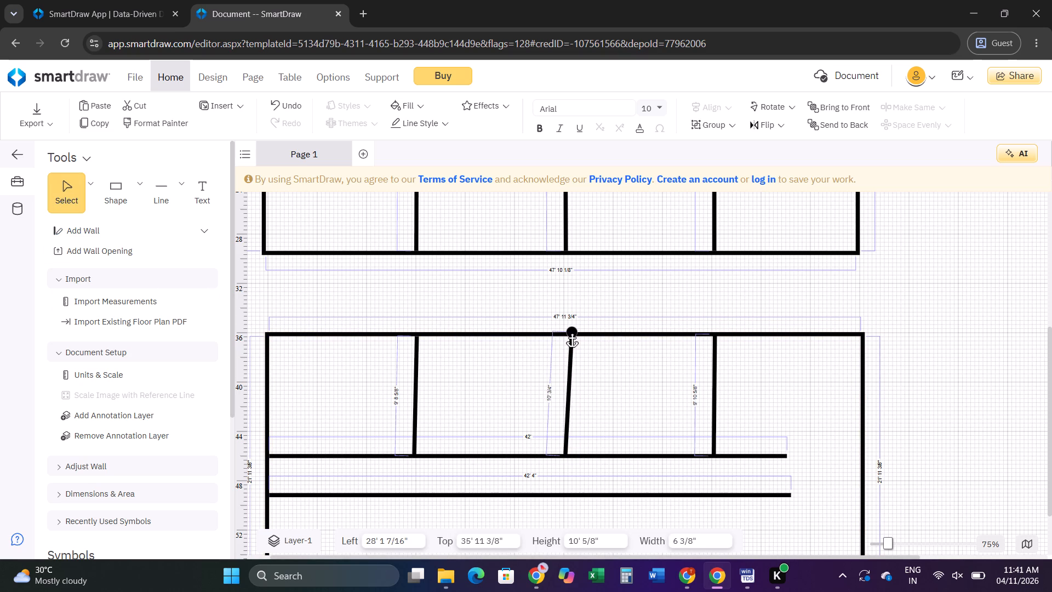
left_click_drag(571, 331, 567, 335)
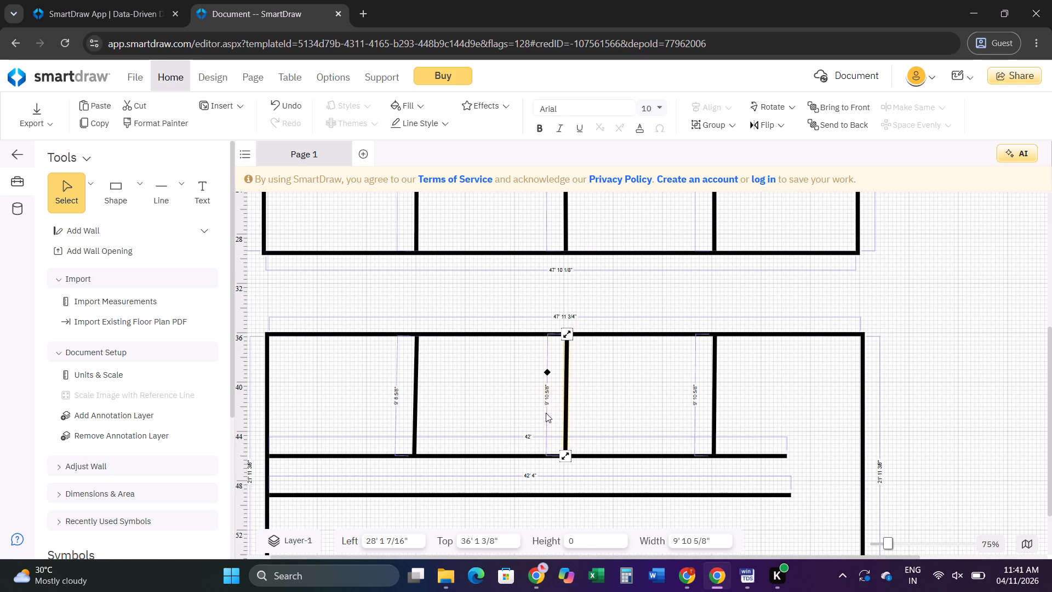
Adjust the lower ends of the three partition walls so they stand vertical at about 16' 1", 28' 3" and 40' 3".
scroll(546, 413, "down", 1)
left_click(418, 297)
left_click(416, 385)
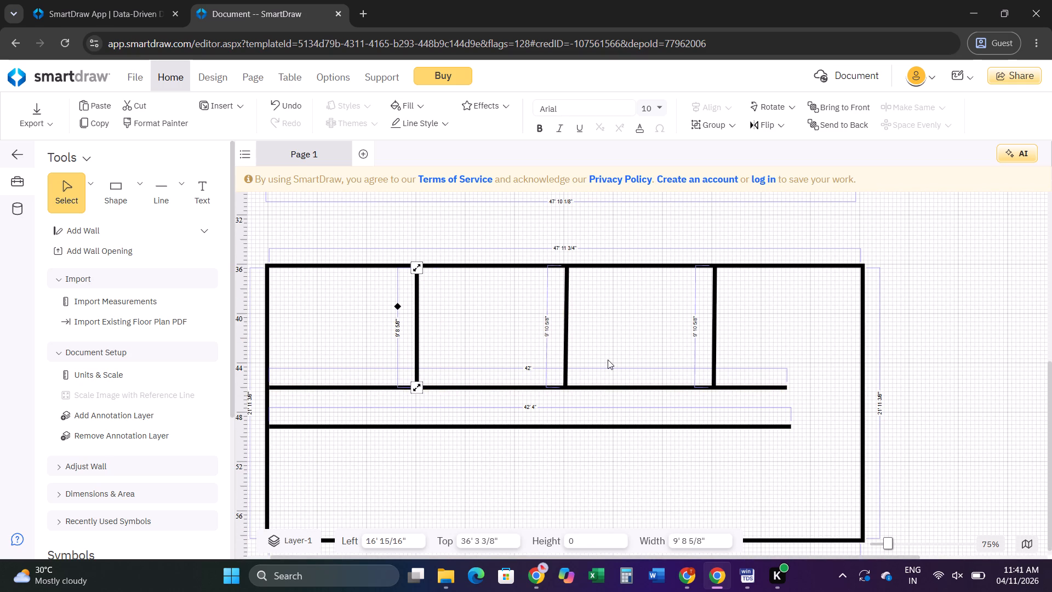
left_click(565, 376)
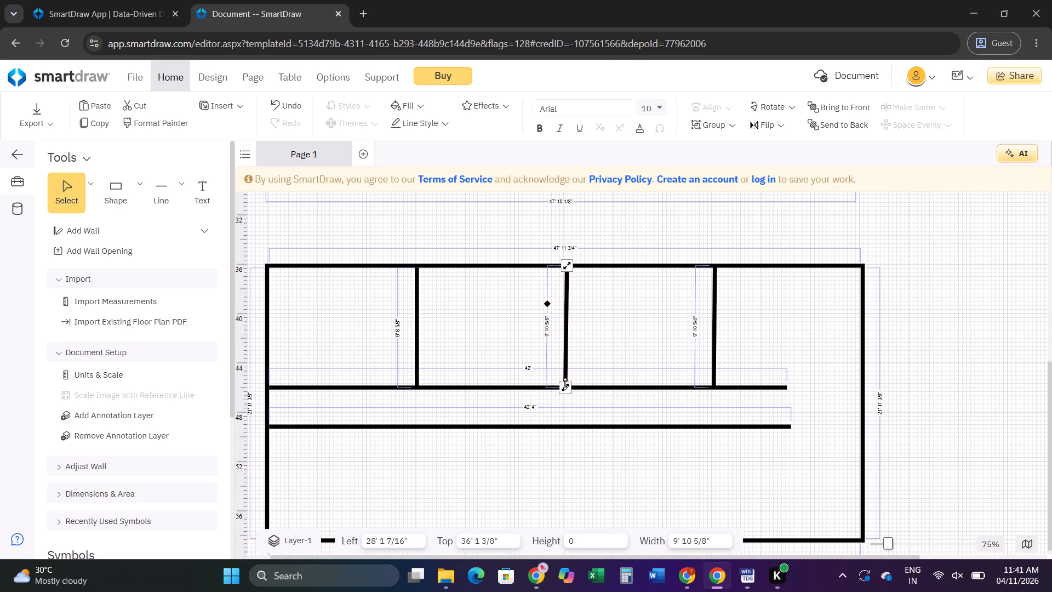
left_click(565, 384)
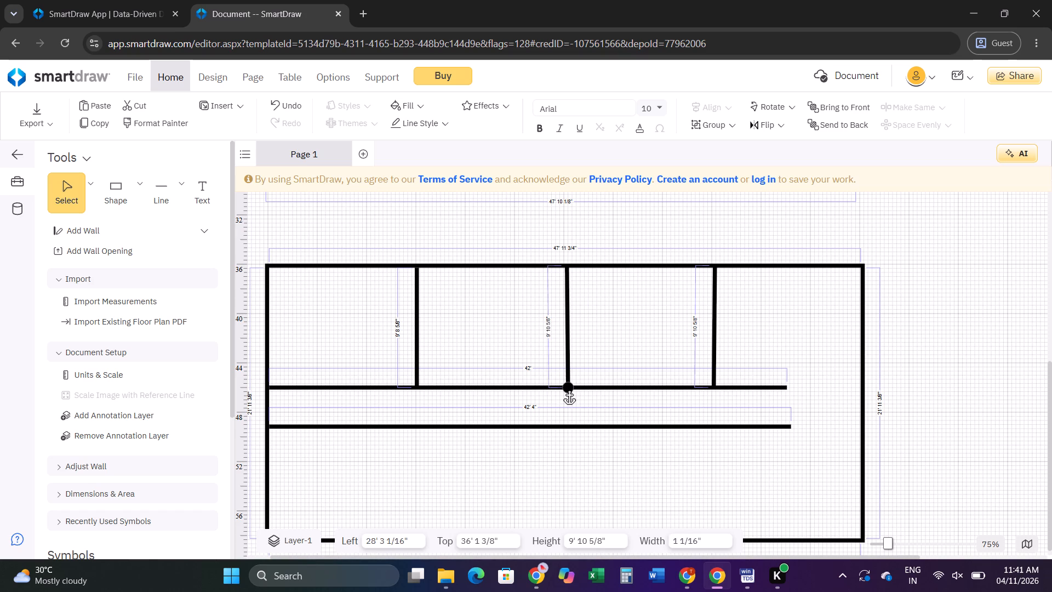
left_click(712, 375)
left_click(717, 386)
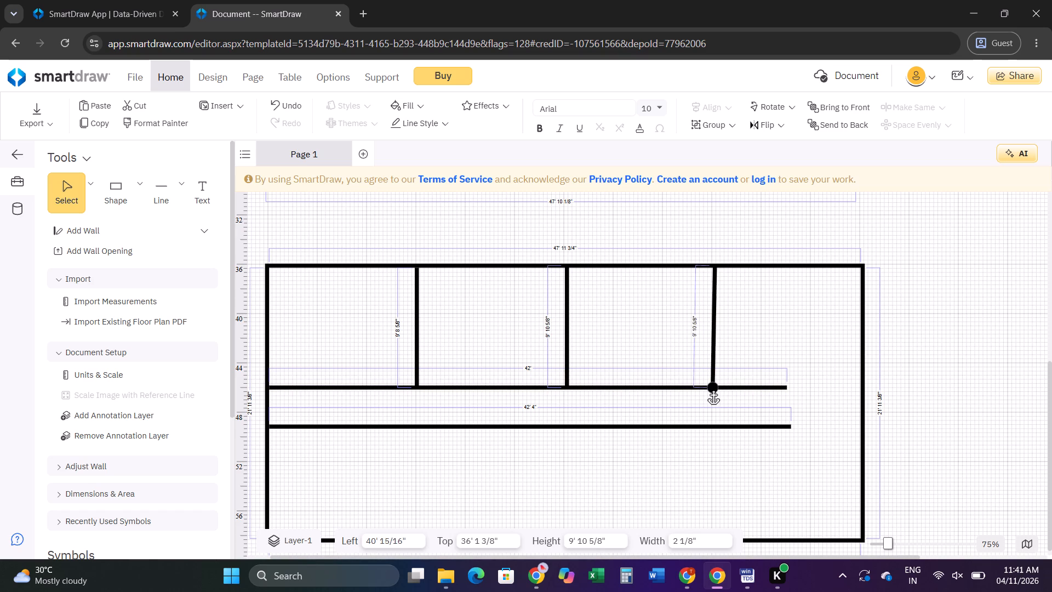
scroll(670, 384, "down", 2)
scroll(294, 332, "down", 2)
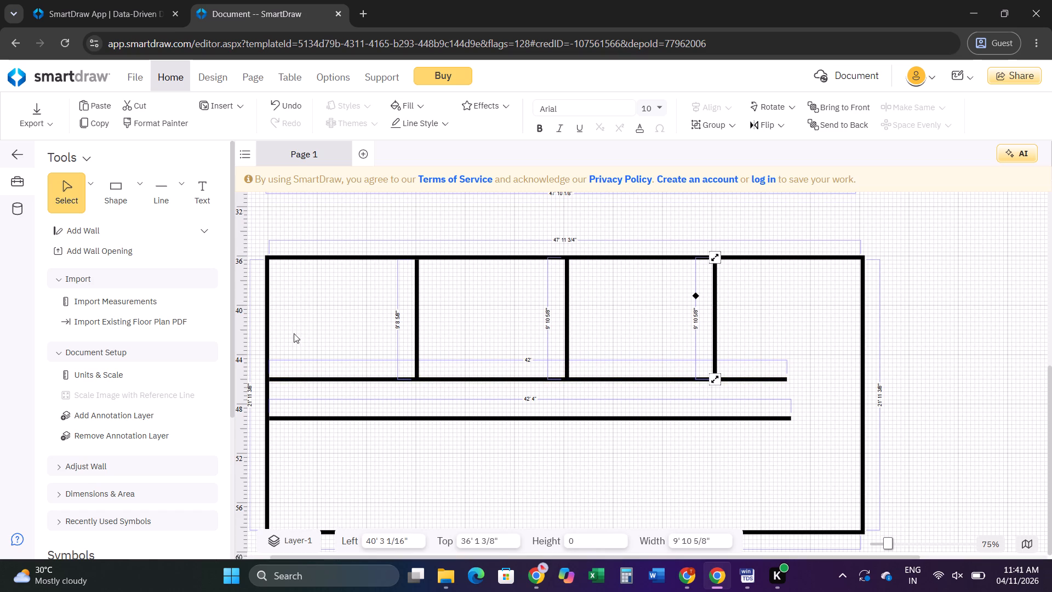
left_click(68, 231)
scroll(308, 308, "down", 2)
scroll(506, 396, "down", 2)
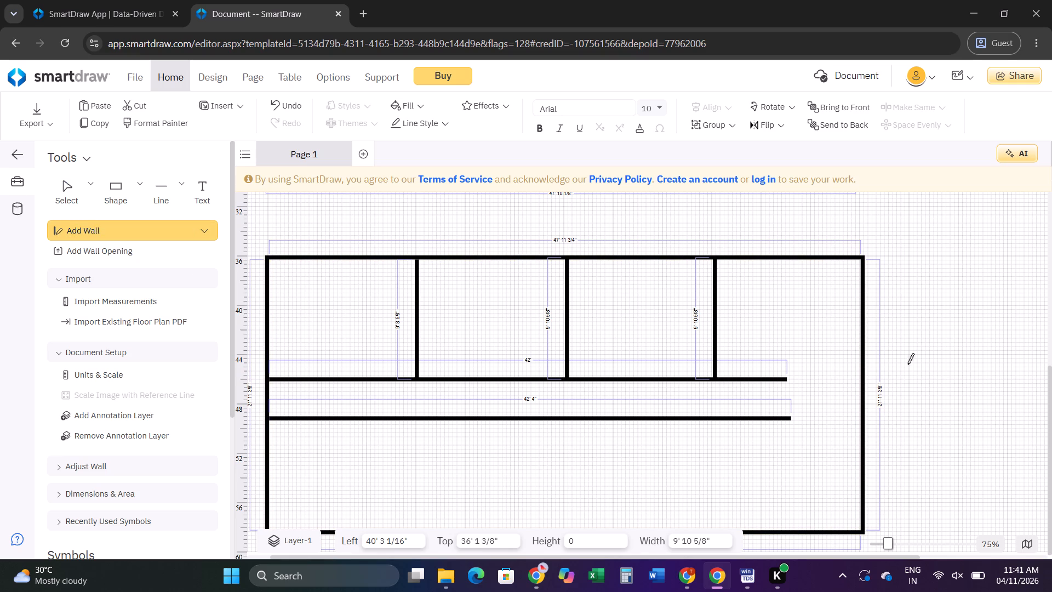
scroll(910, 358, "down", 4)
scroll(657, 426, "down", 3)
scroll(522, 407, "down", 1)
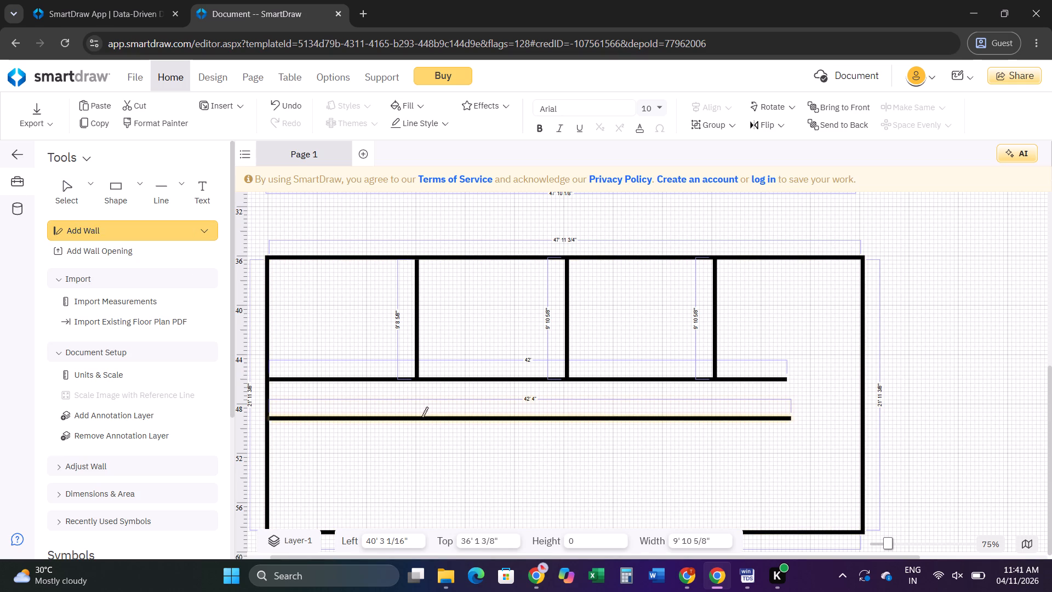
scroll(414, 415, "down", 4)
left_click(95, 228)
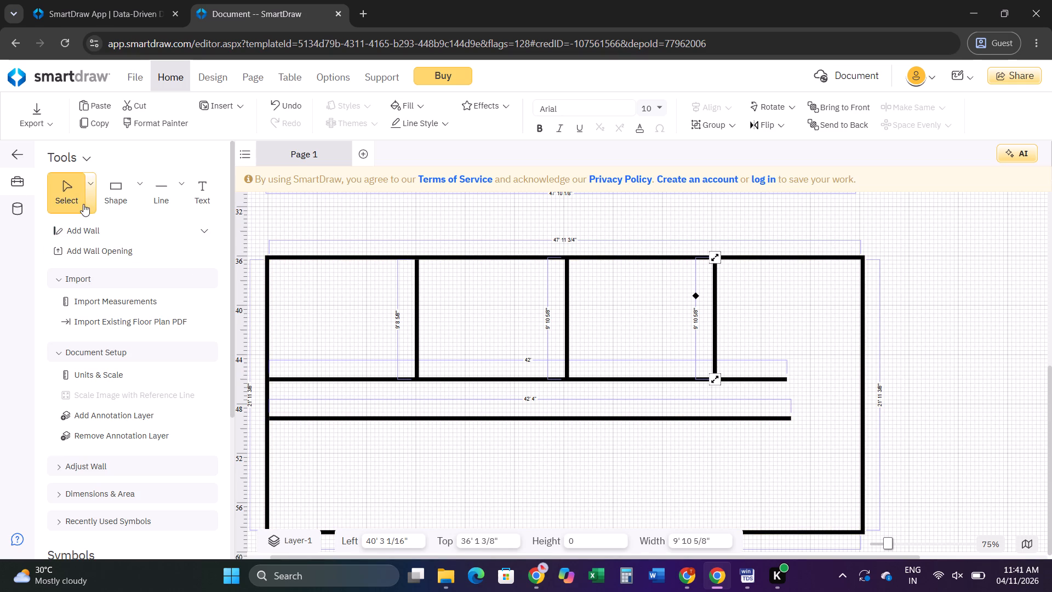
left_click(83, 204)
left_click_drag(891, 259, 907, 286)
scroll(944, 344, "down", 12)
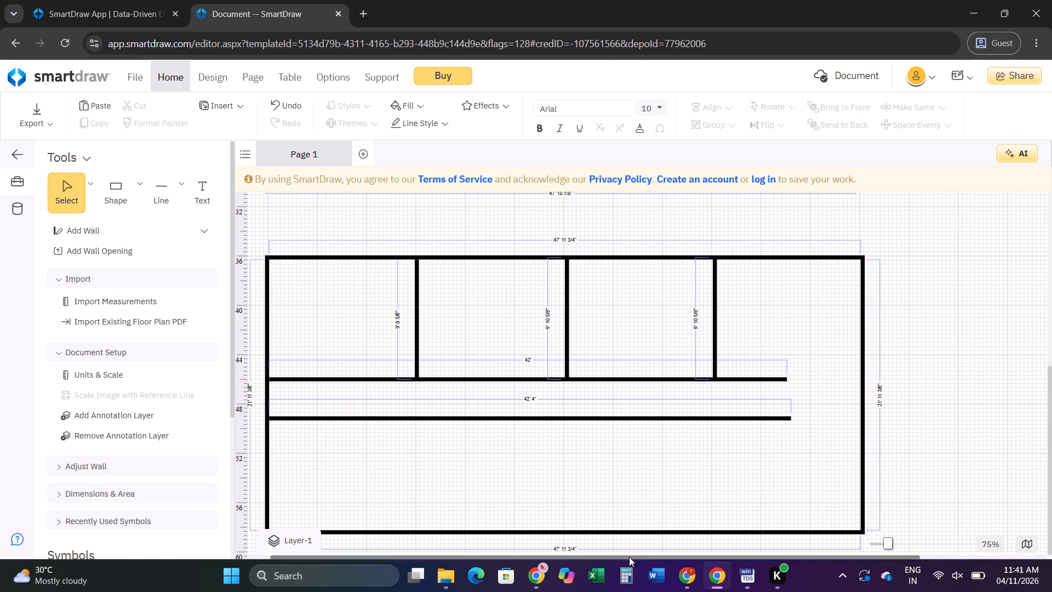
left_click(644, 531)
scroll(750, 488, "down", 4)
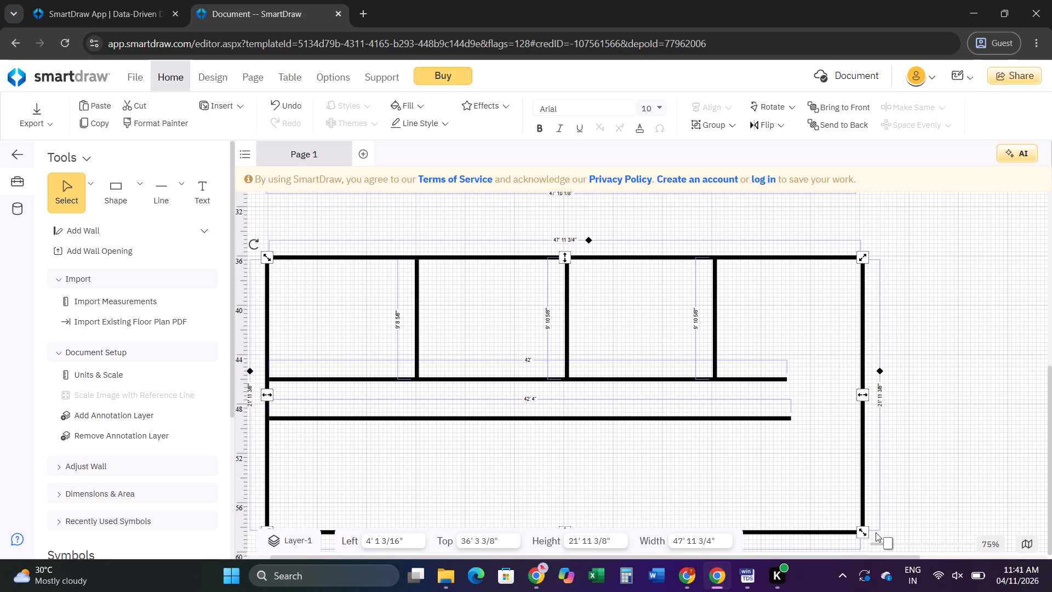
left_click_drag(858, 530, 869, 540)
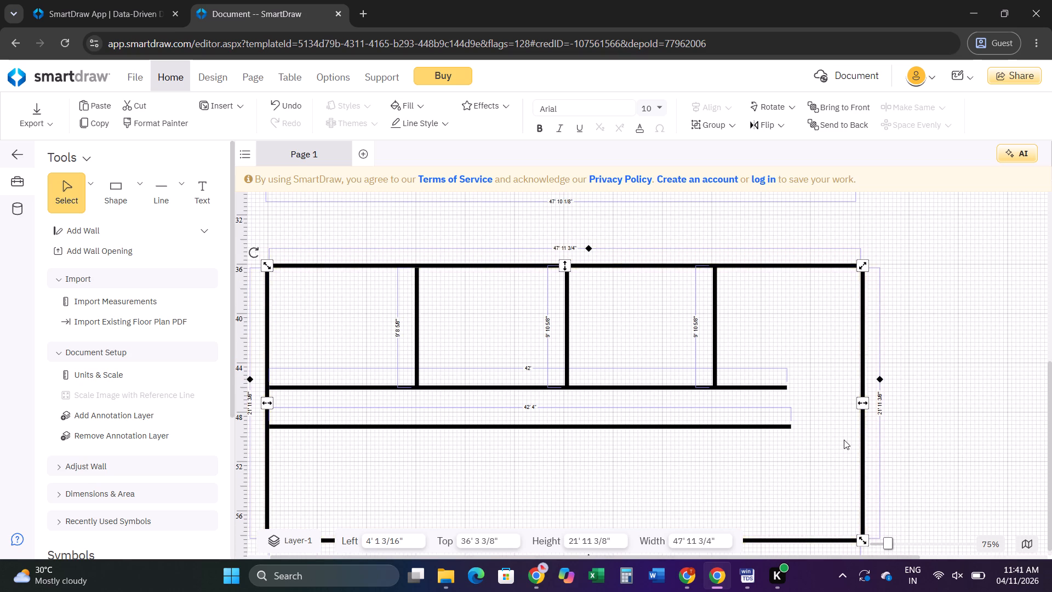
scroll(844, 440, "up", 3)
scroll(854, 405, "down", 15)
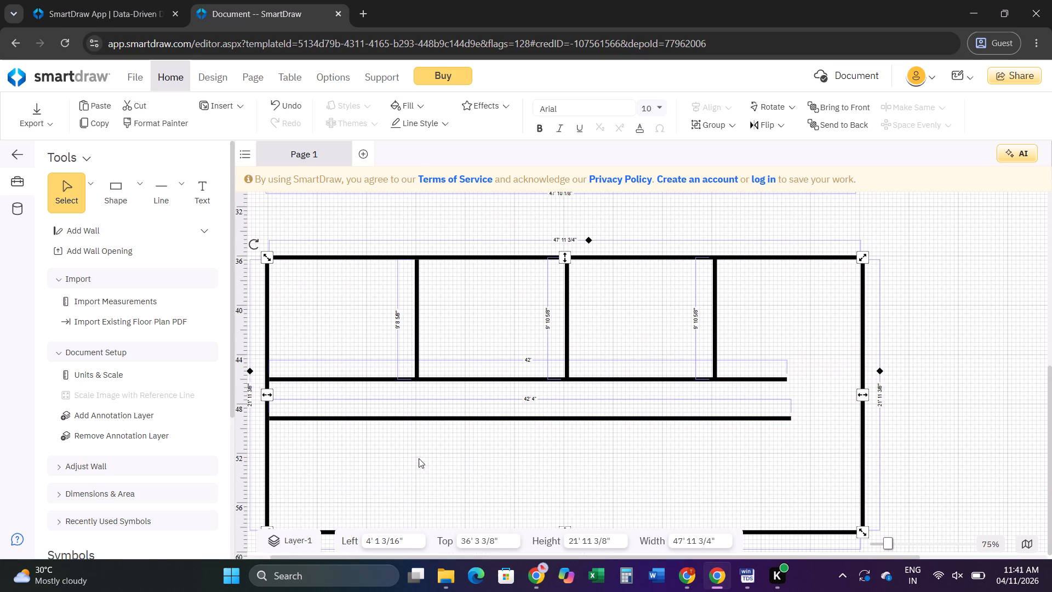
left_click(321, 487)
Draw a partition wall about 9' 3" long from the lower corridor wall to the bottom wall, below the first upper partition.
left_click(87, 233)
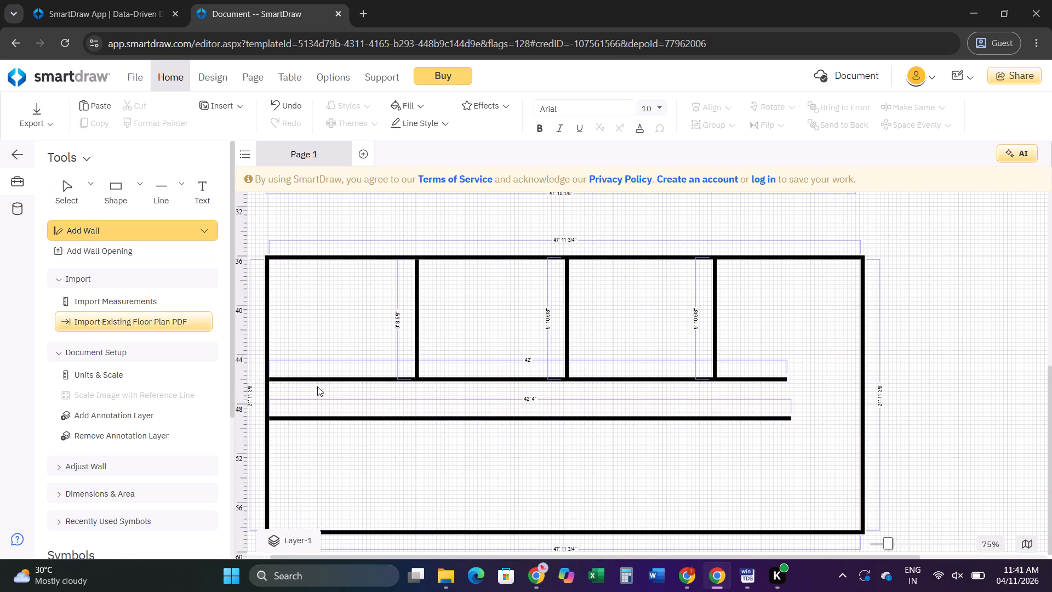
left_click_drag(418, 420, 418, 426)
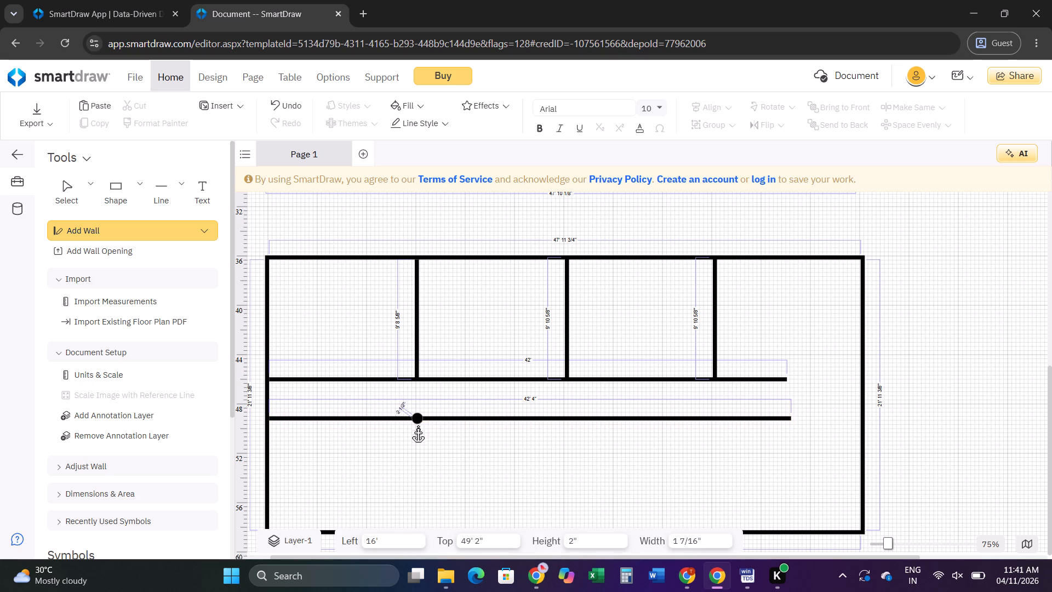
left_click_drag(418, 426, 425, 531)
scroll(425, 531, "down", 2)
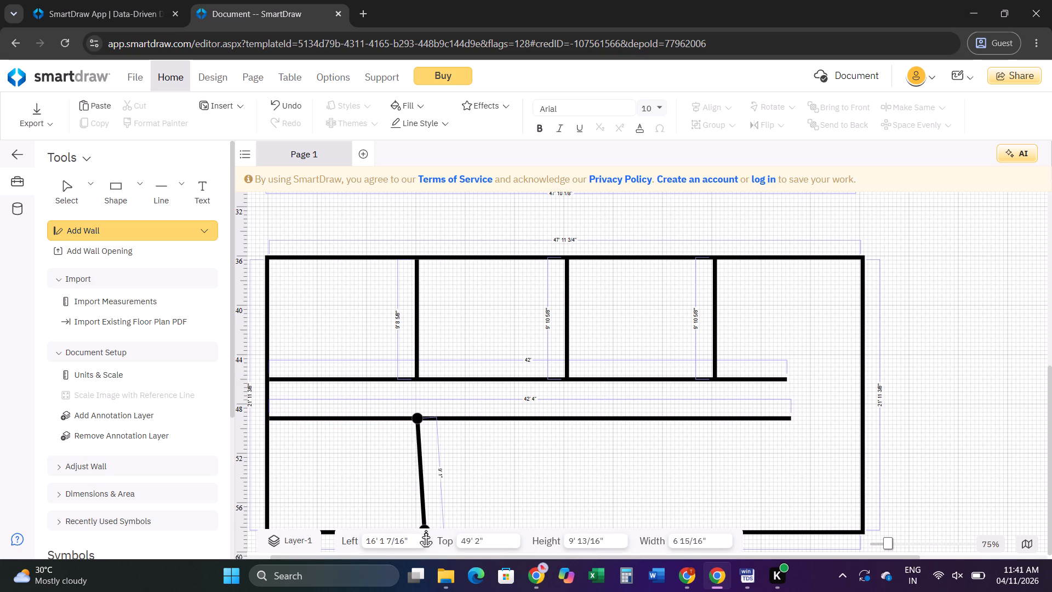
scroll(425, 531, "down", 1)
left_click_drag(425, 531, 416, 531)
scroll(488, 440, "down", 4)
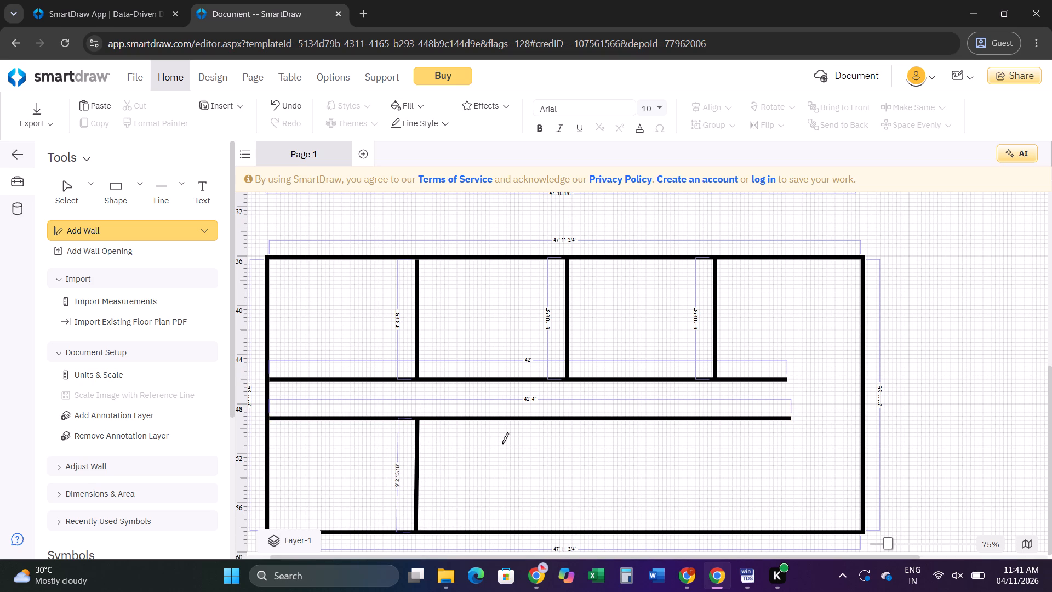
Draw second and third lower-row partitions, about 9' 5" and 8' 9" long, down to the bottom wall below the matching upper partitions.
scroll(502, 443, "down", 1)
scroll(574, 412, "down", 1)
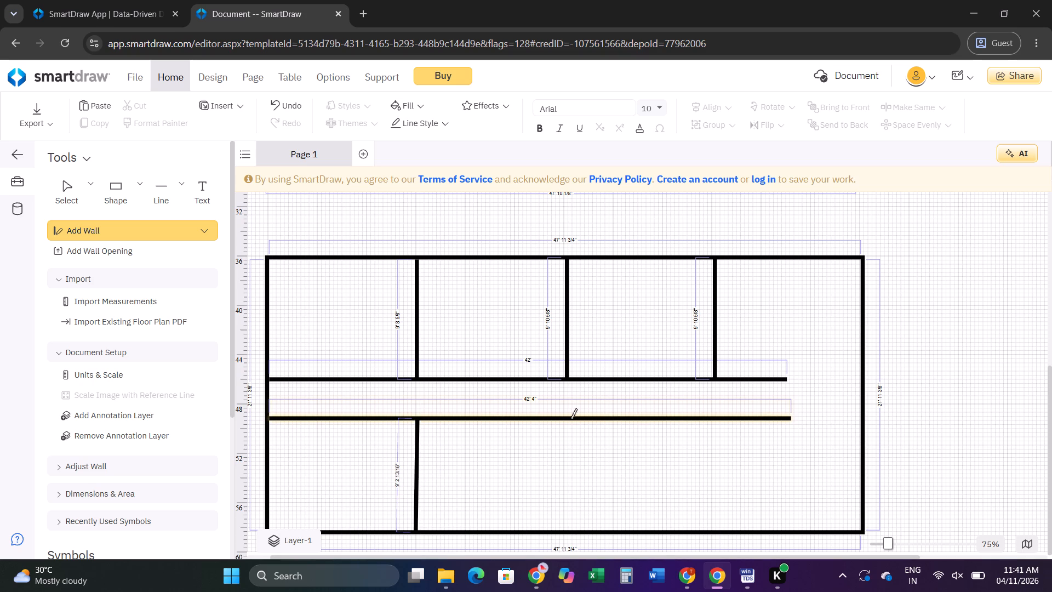
left_click_drag(567, 417, 564, 531)
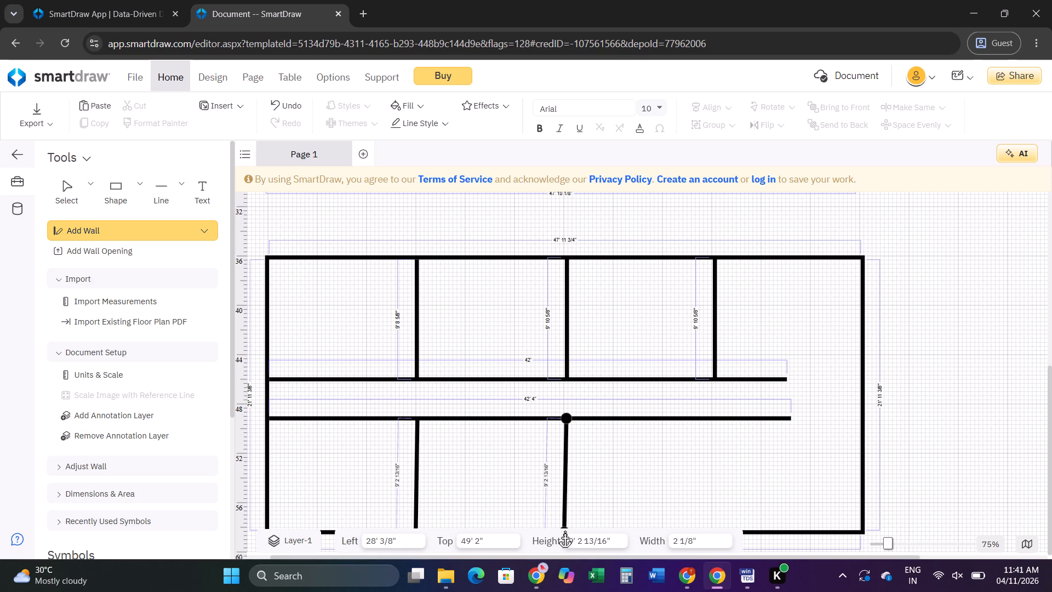
left_click_drag(564, 531, 567, 536)
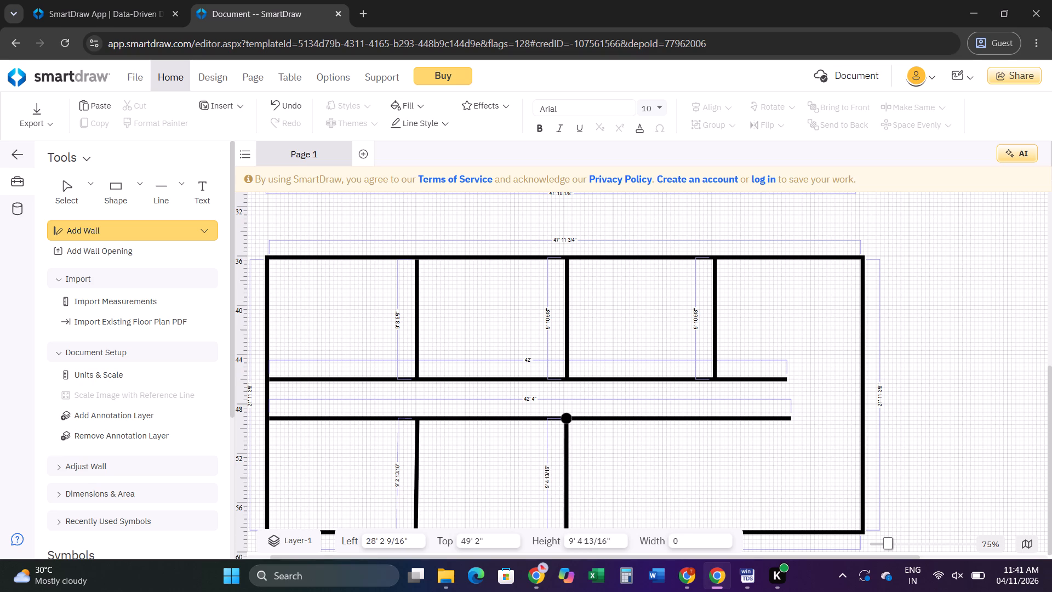
left_click_drag(567, 536, 567, 534)
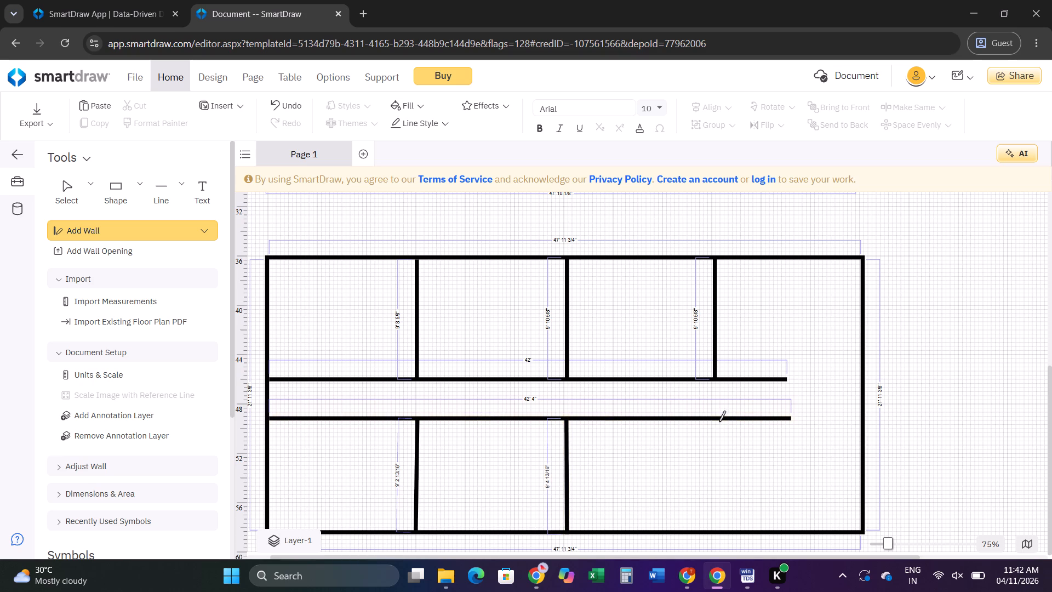
left_click_drag(717, 420, 722, 529)
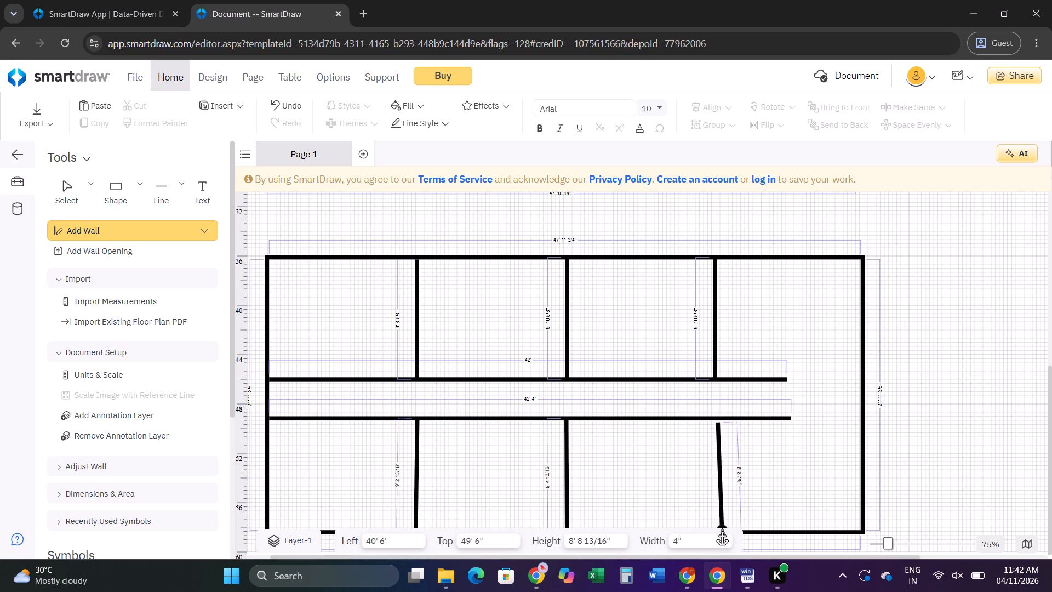
left_click_drag(722, 529, 720, 526)
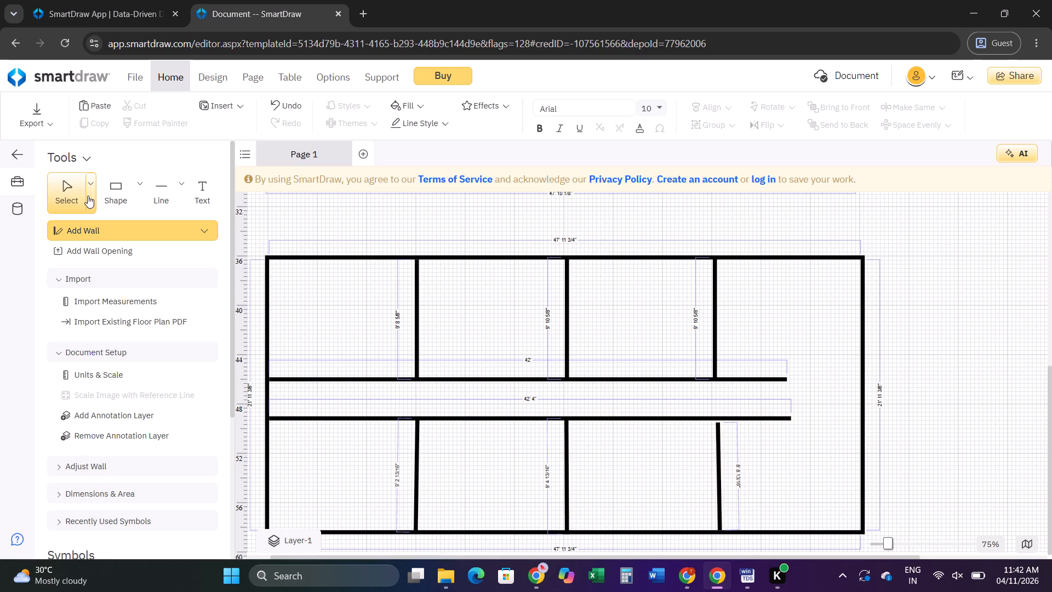
Extend the third lower-row partition's upper end to the corridor wall so it stands vertical at about 40' 8", about 9' 1" long.
left_click(88, 186)
left_click(79, 192)
left_click(721, 454)
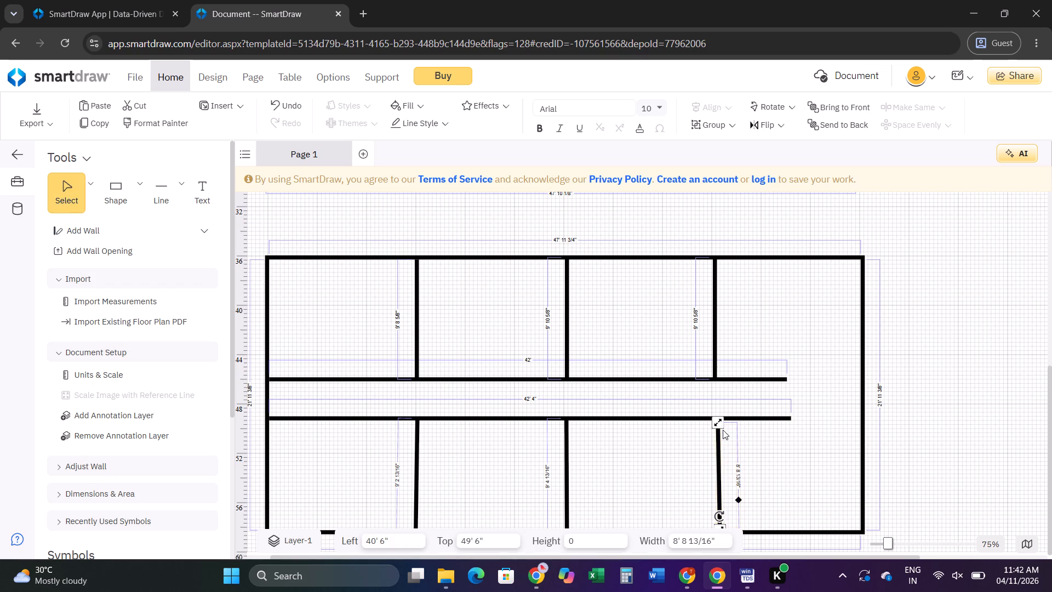
left_click_drag(721, 424, 720, 419)
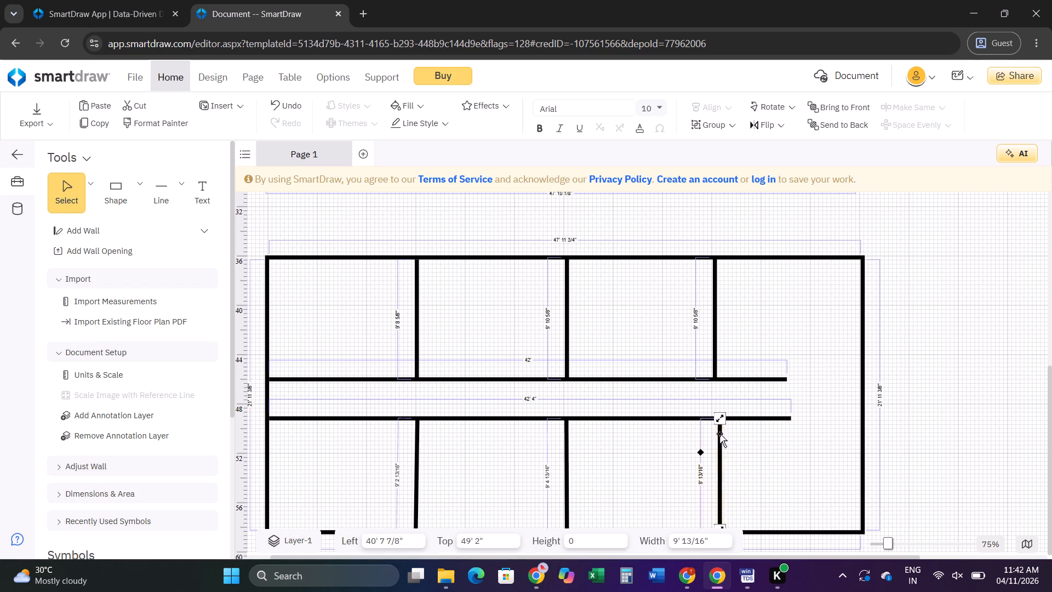
left_click(728, 470)
Straighten the first lower-row partition by adjusting its lower end so it stands at about 16' 1", about 9' 1" long.
left_click(82, 198)
left_click(95, 192)
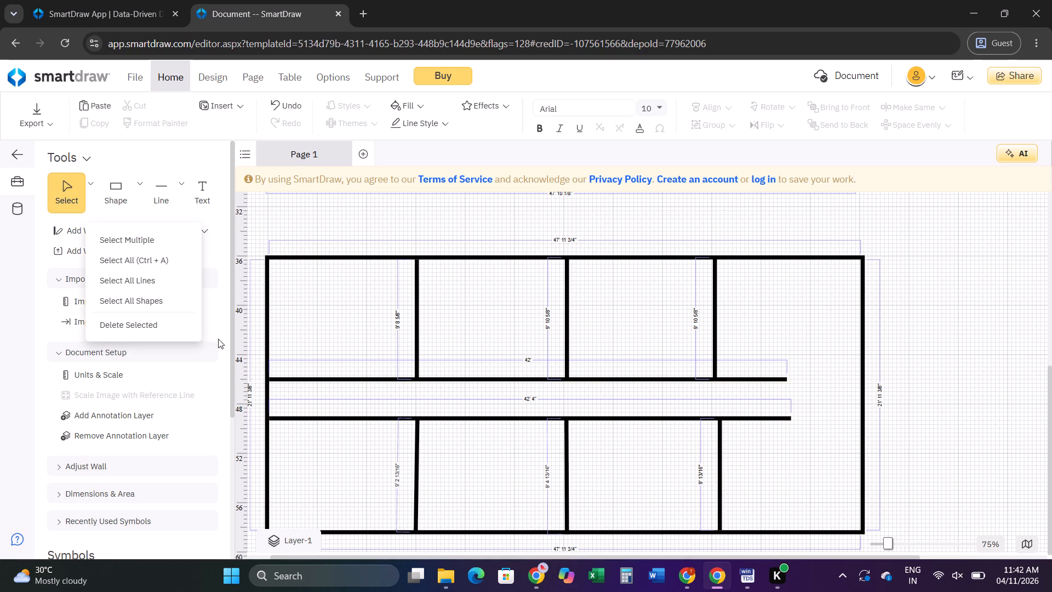
left_click(945, 401)
scroll(784, 371, "down", 2)
scroll(640, 414, "down", 2)
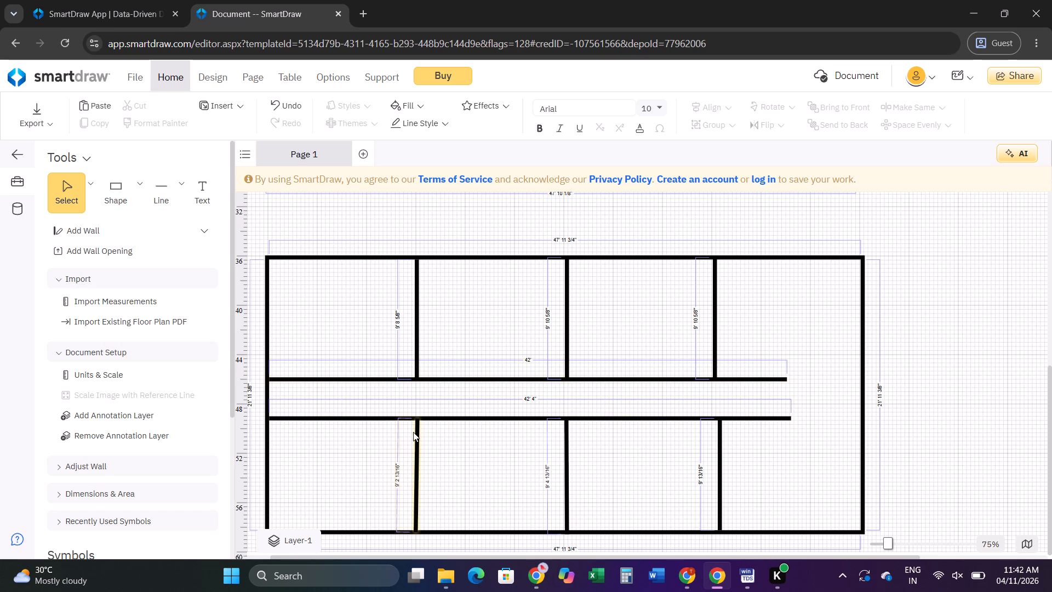
left_click(420, 452)
scroll(420, 508, "down", 1)
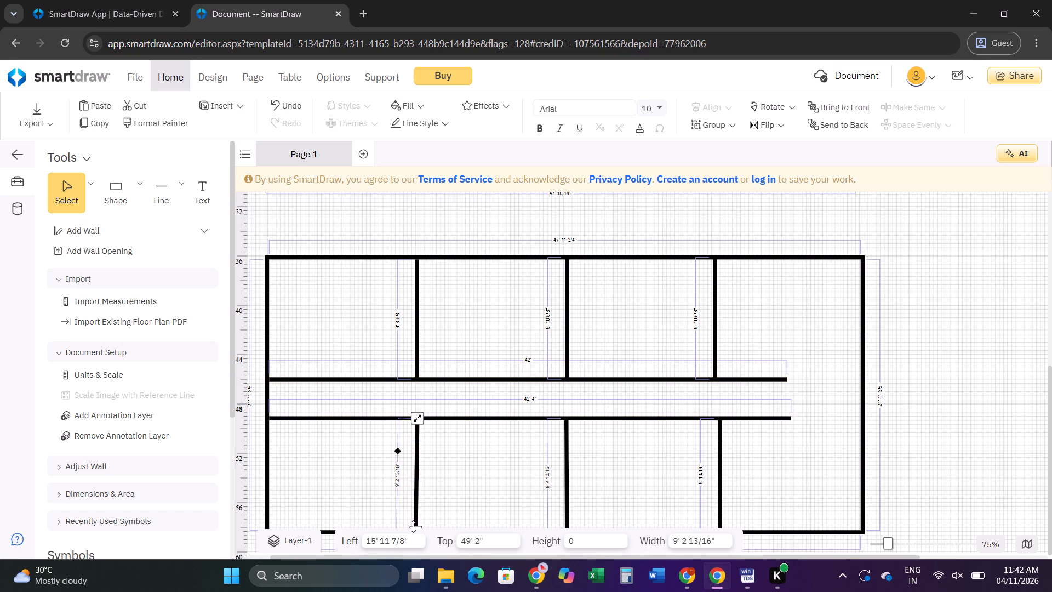
left_click(416, 527)
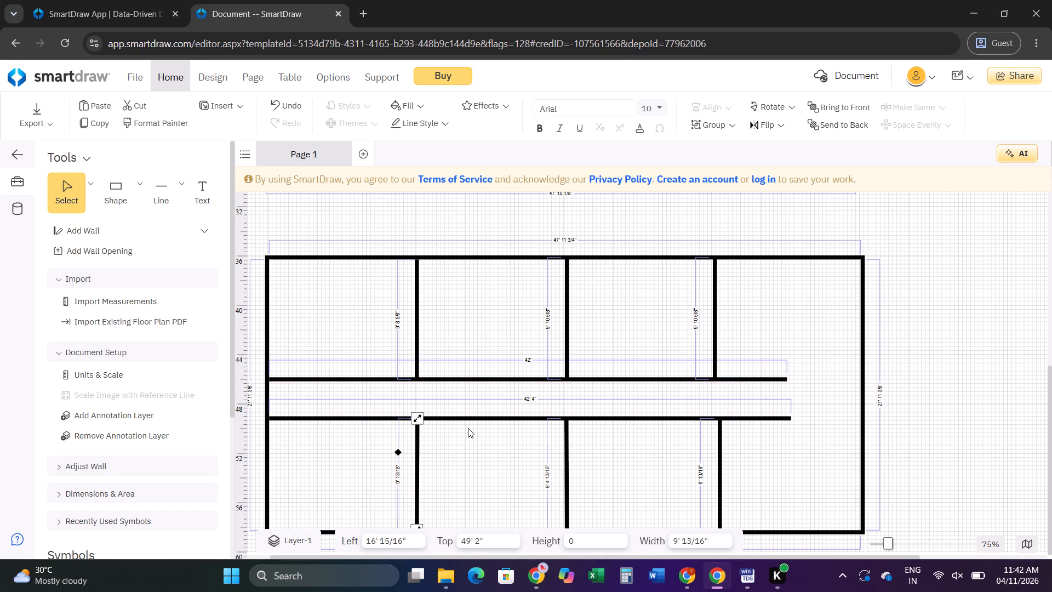
left_click(468, 428)
Place a Door (28") from Doors & Windows in the upper plan's upper corridor wall beside the first partition, and enlarge it to 44".
scroll(485, 411, "up", 5)
scroll(680, 366, "down", 2)
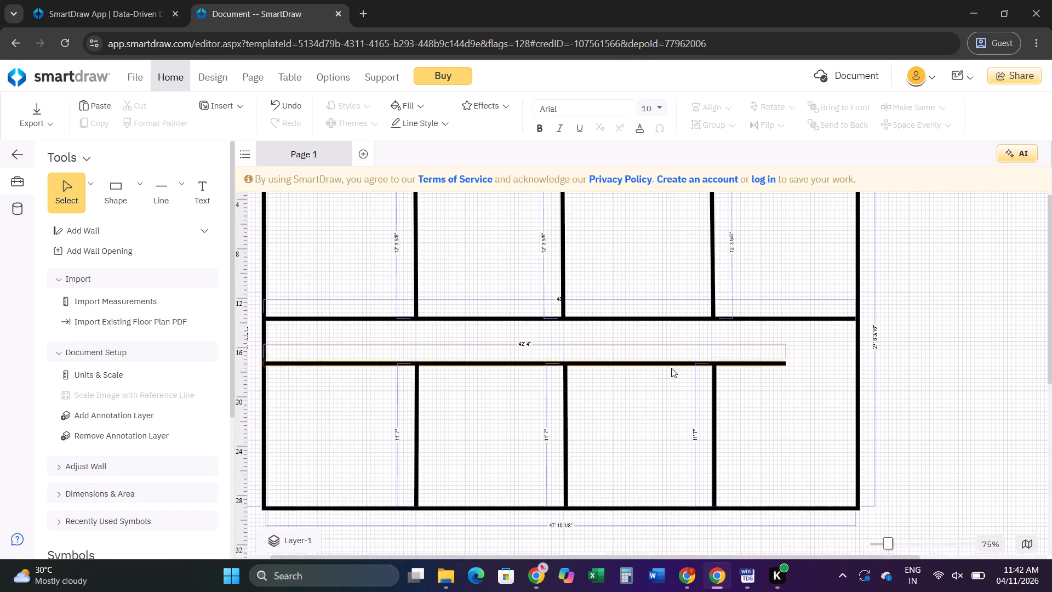
scroll(670, 368, "up", 2)
scroll(179, 415, "down", 3)
scroll(117, 445, "down", 1)
left_click(125, 425)
left_click(87, 424)
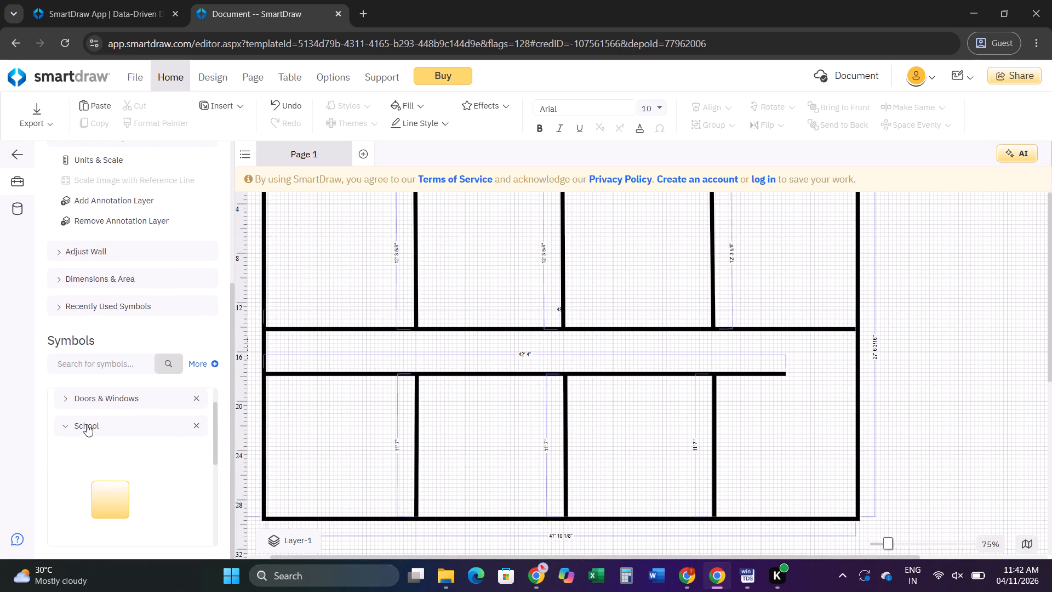
left_click(84, 423)
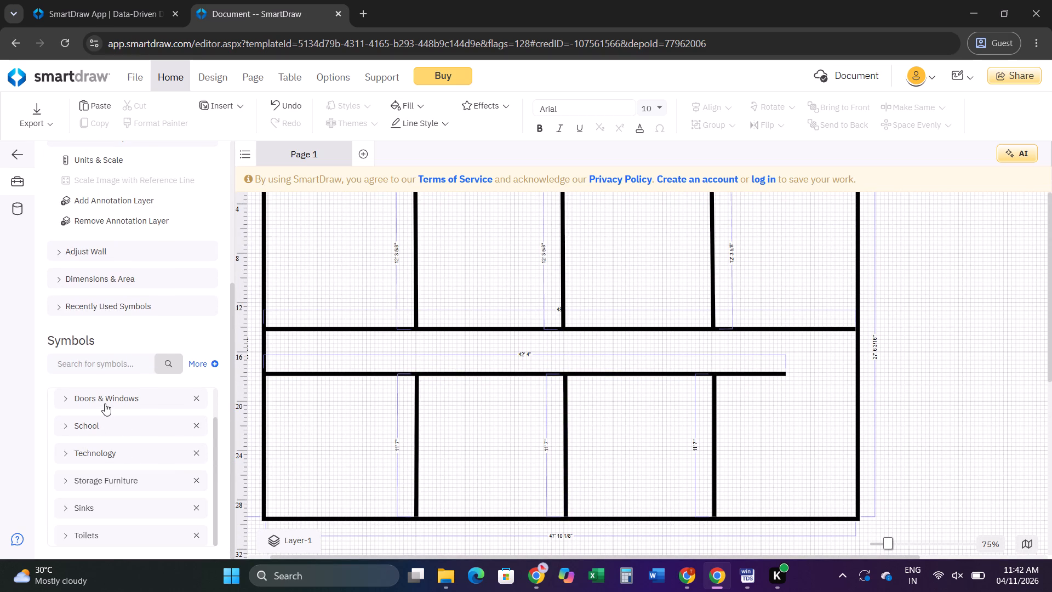
left_click(105, 403)
scroll(105, 403, "up", 2)
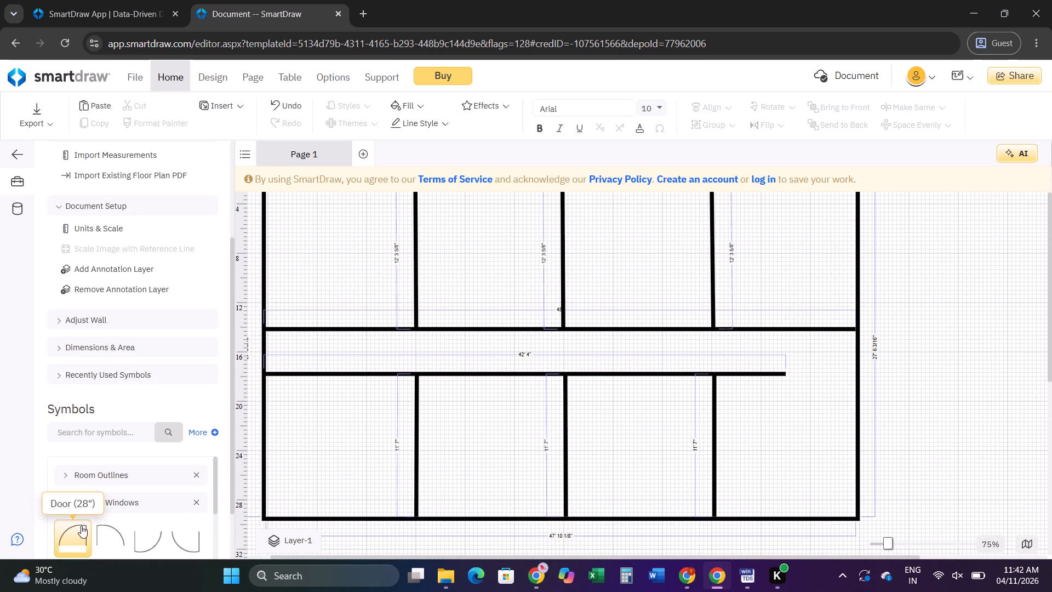
left_click_drag(74, 533, 338, 362)
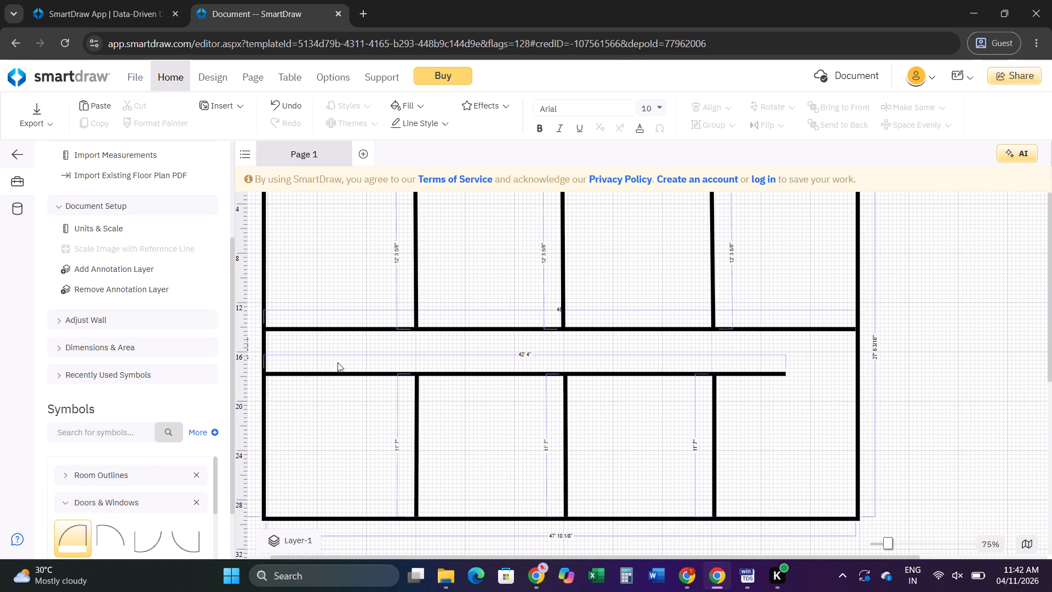
left_click_drag(338, 362, 396, 306)
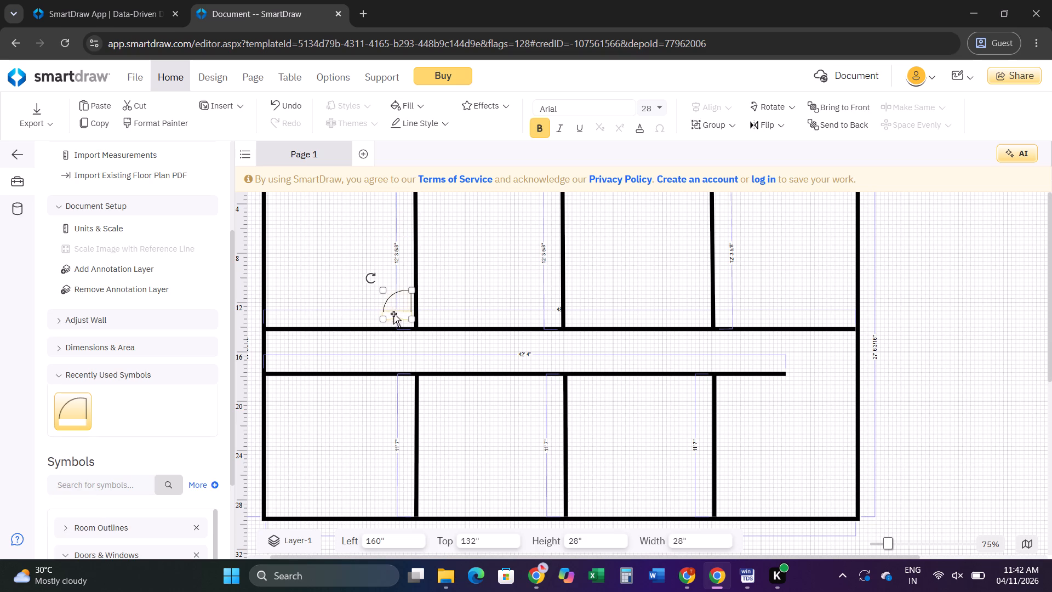
left_click_drag(381, 318, 367, 323)
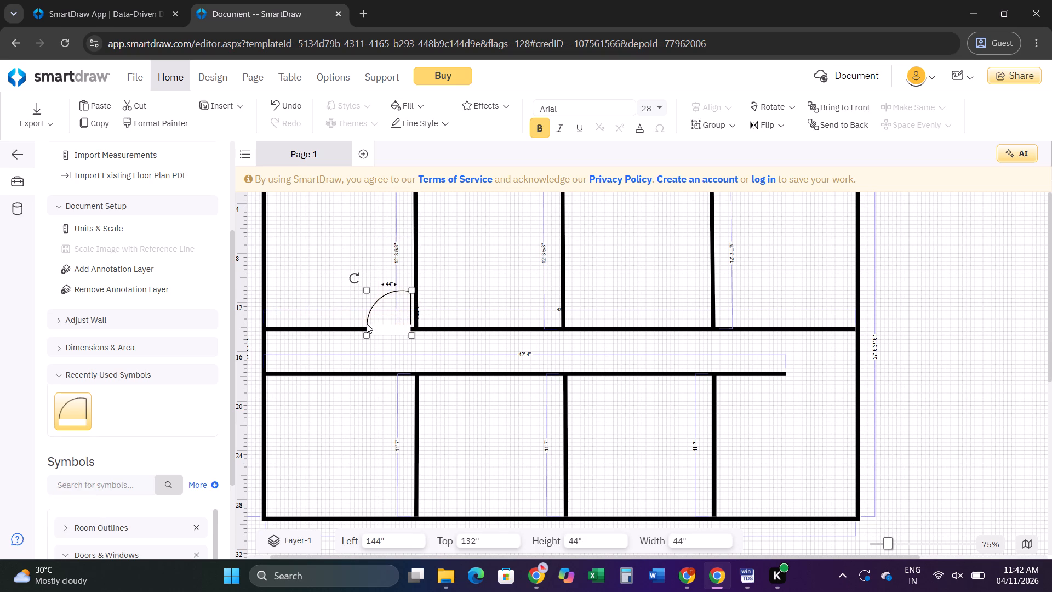
left_click_drag(389, 328, 396, 327)
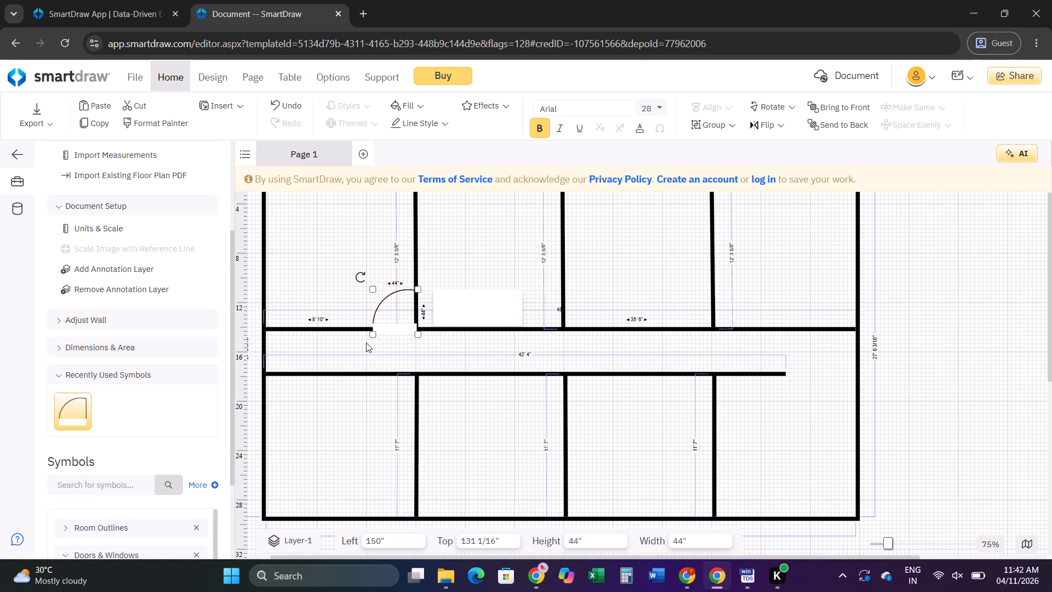
Add a second door to the same corridor wall, enlarge it to 39", and set it against the second partition.
scroll(309, 392, "down", 1)
left_click_drag(78, 409, 545, 244)
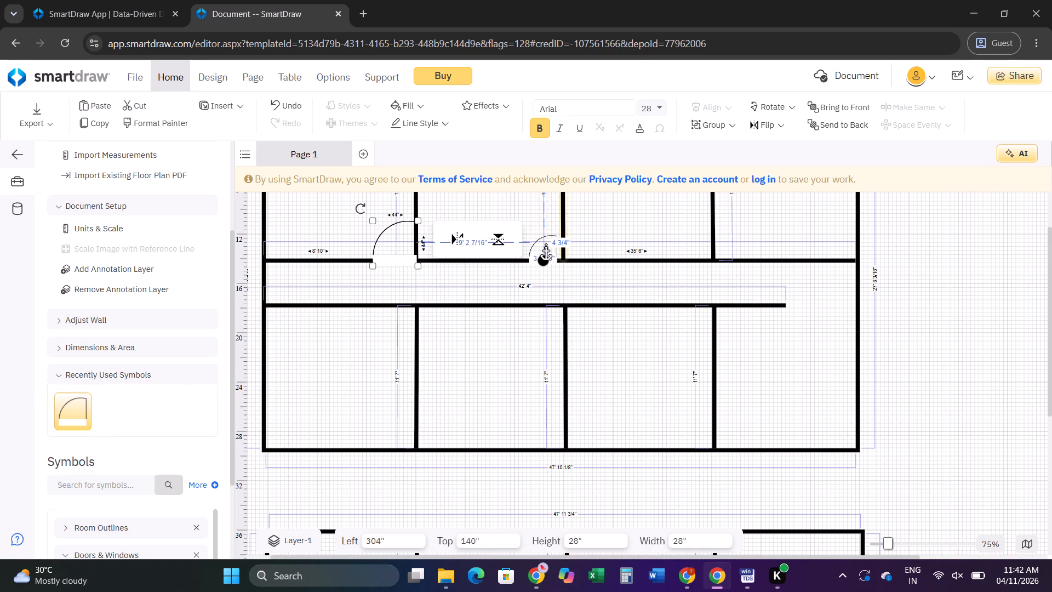
left_click_drag(545, 244, 549, 242)
left_click_drag(531, 263, 524, 263)
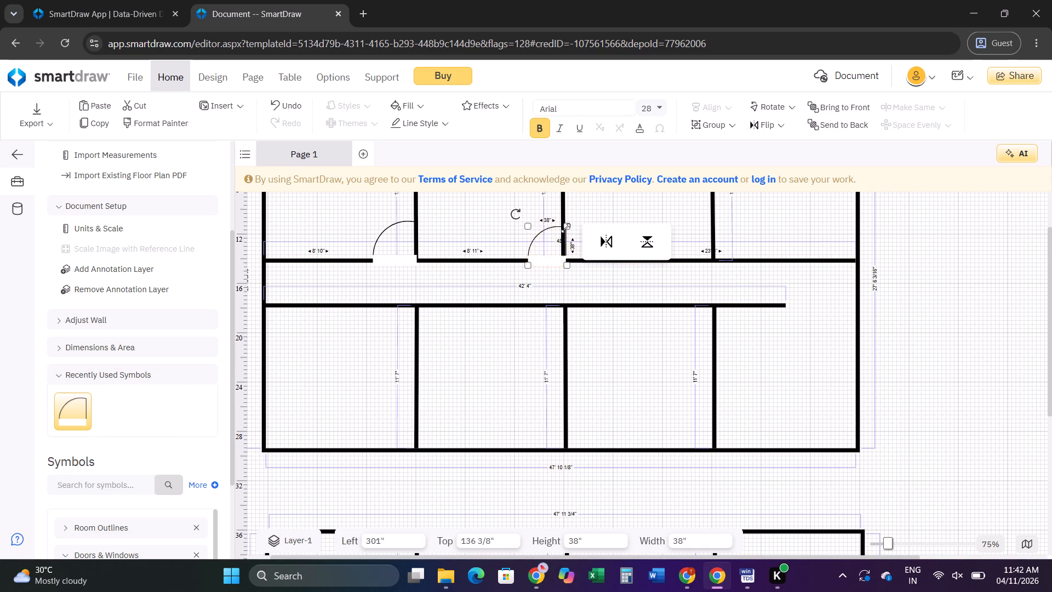
left_click_drag(565, 228, 568, 218)
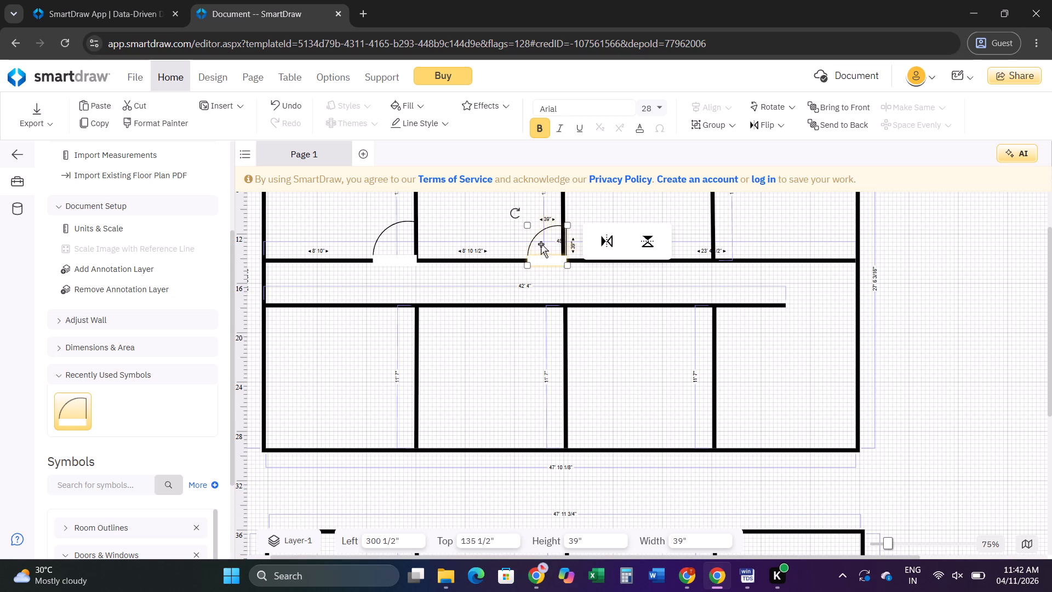
left_click_drag(541, 243, 535, 240)
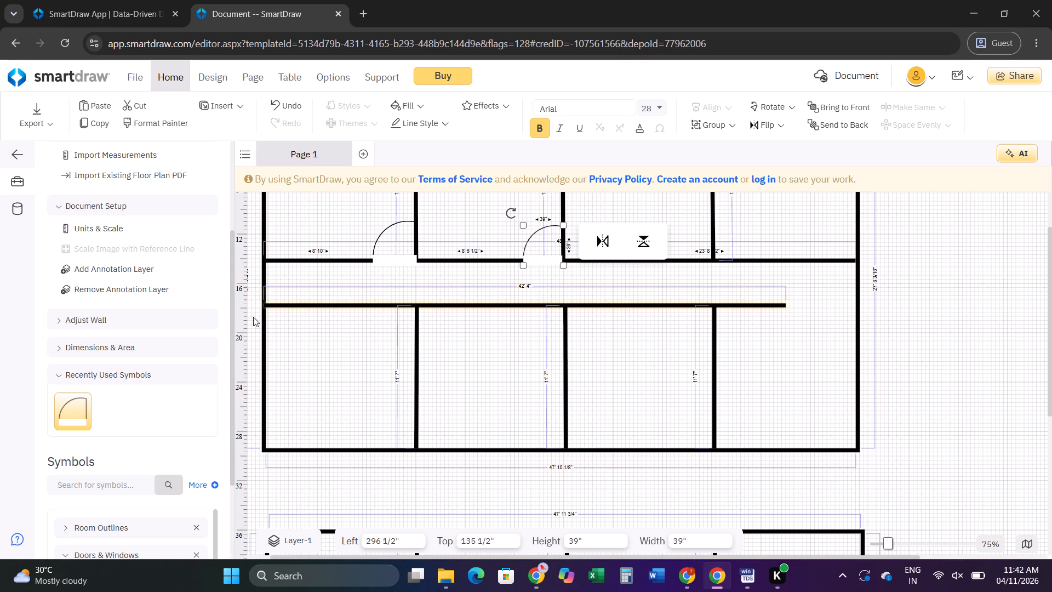
Add a third door to the same corridor wall, enlarge it to 48", and set it against the third partition.
left_click_drag(83, 409, 668, 223)
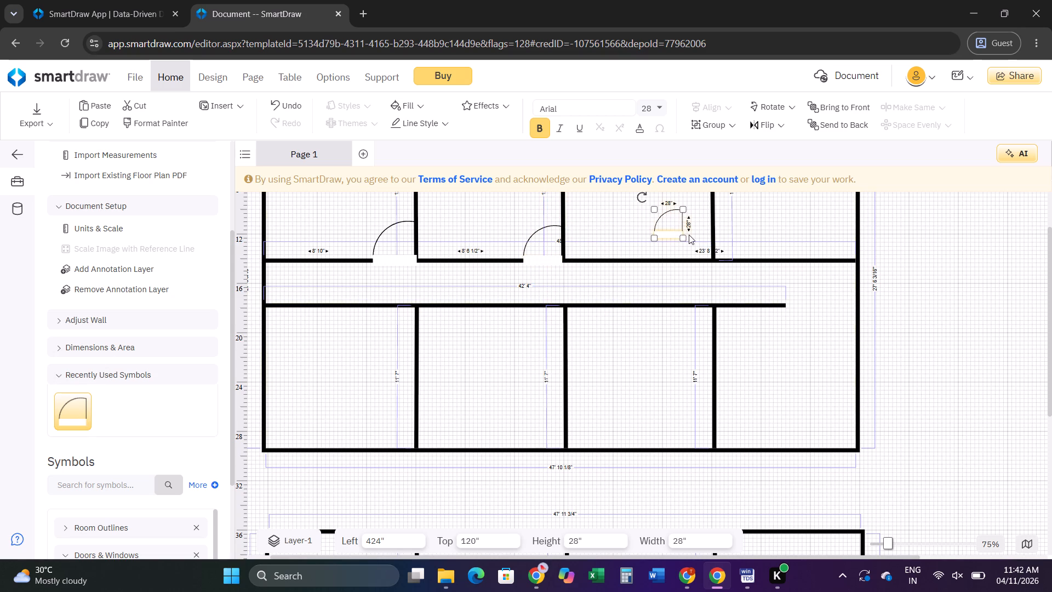
left_click_drag(685, 207, 704, 198)
left_click_drag(679, 227, 689, 248)
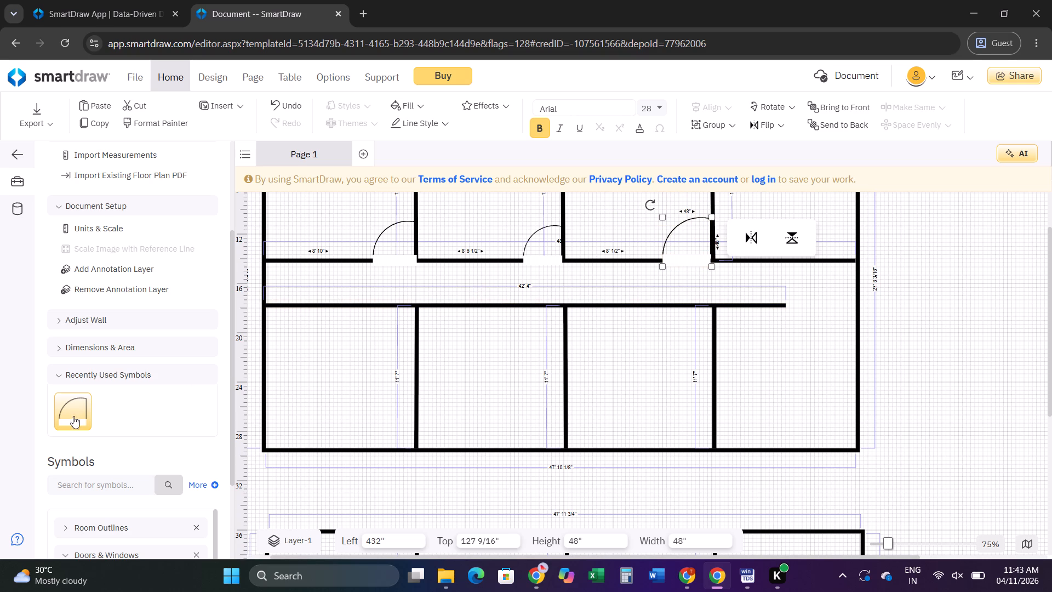
Add a fourth door to the upper plan's upper corridor wall, enlarge it, and set it against the outer end wall.
left_click_drag(65, 417, 808, 236)
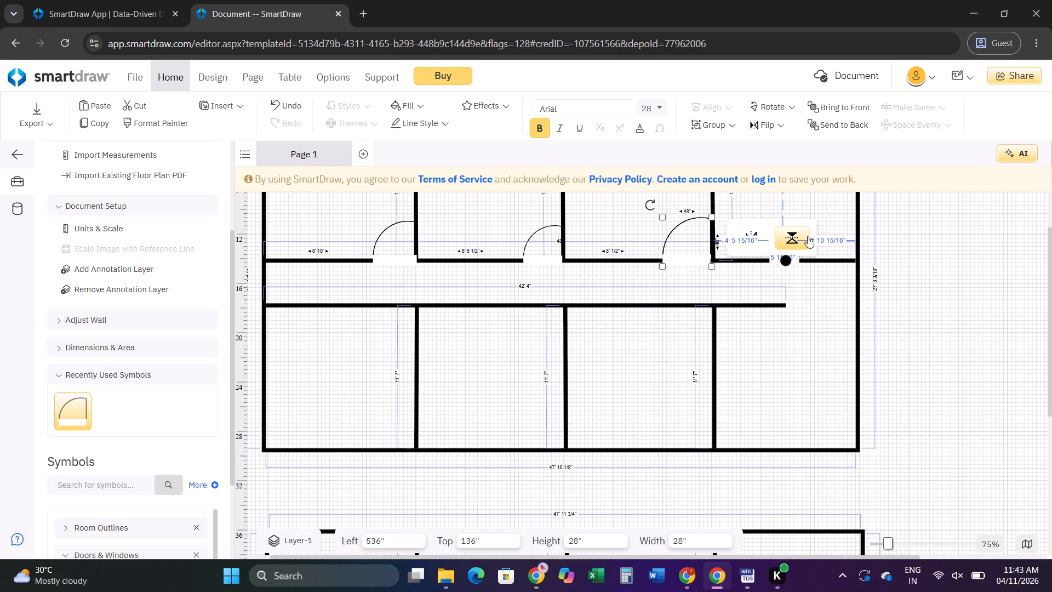
left_click_drag(808, 236, 841, 239)
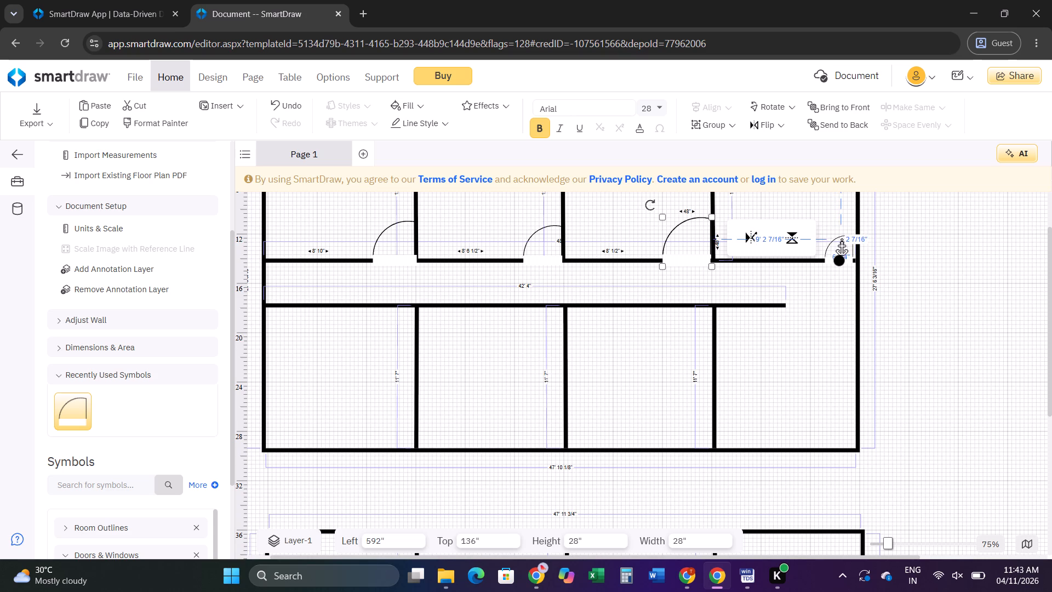
left_click_drag(841, 239, 843, 240)
left_click_drag(857, 236, 864, 231)
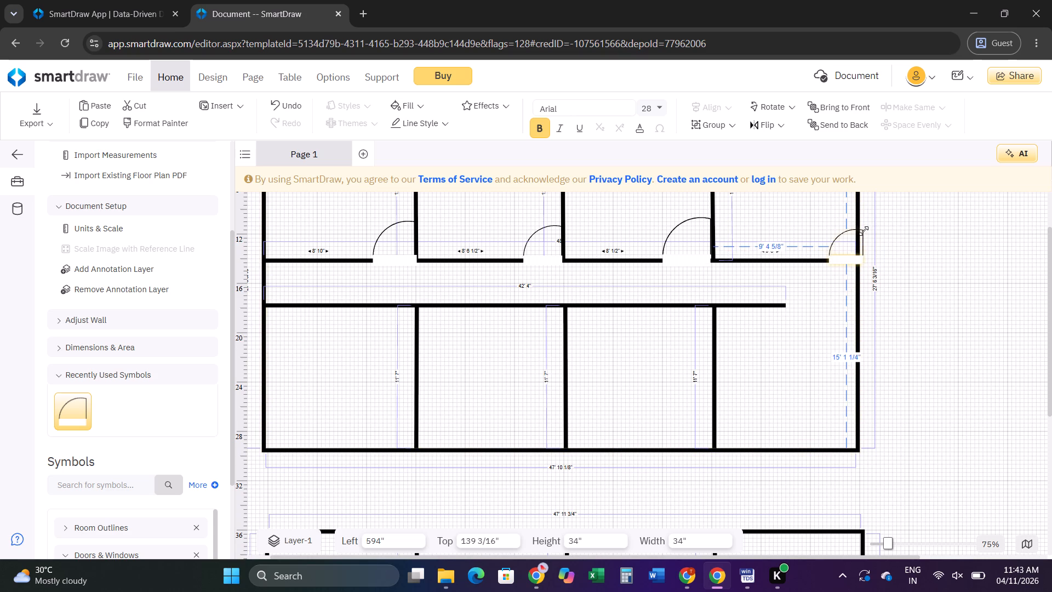
left_click_drag(864, 231, 865, 226)
left_click_drag(843, 262, 842, 257)
Place a downward-swinging Door (28") in the lower corridor wall beside the first partition, and enlarge it to 48".
left_click(762, 302)
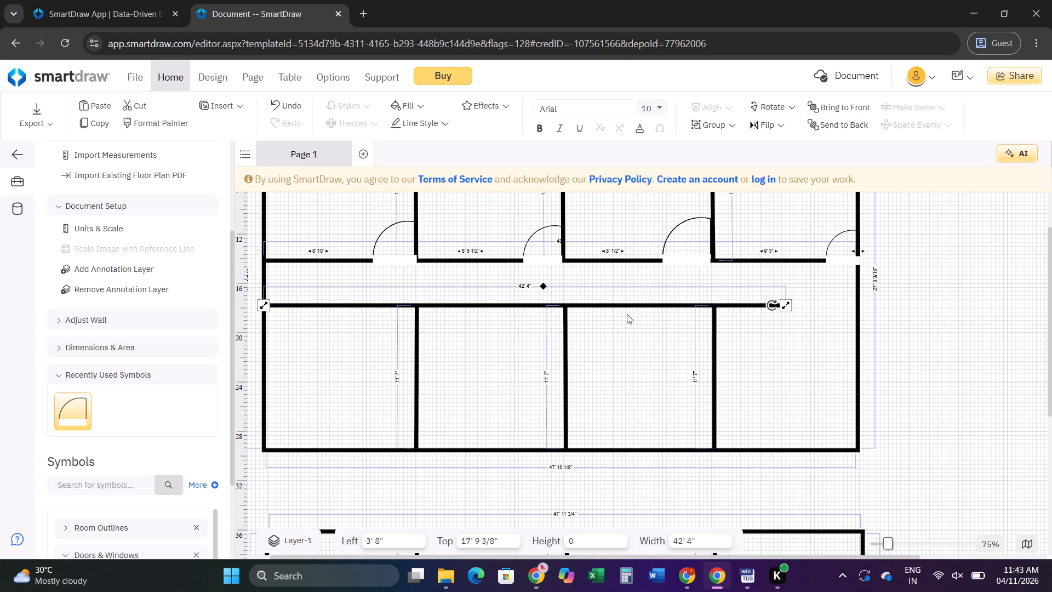
scroll(59, 428, "down", 2)
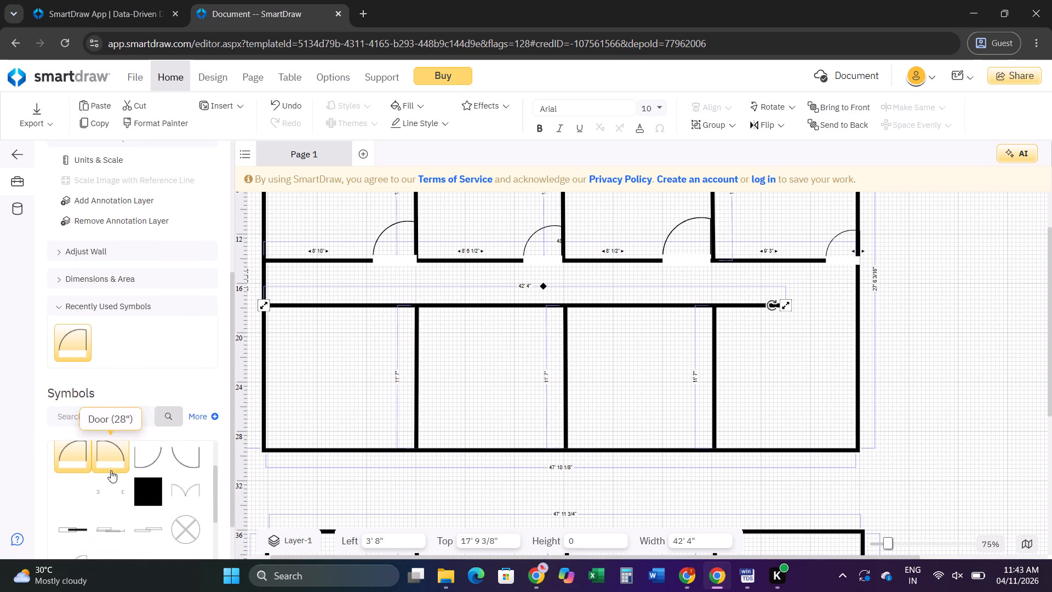
left_click(151, 462)
left_click_drag(151, 462, 401, 323)
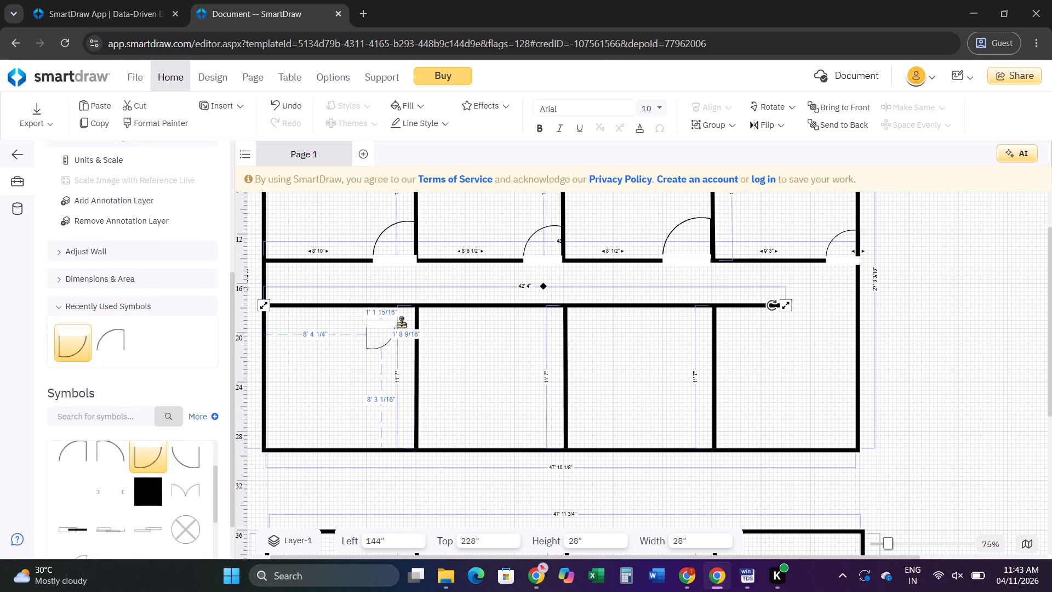
left_click_drag(401, 323, 394, 321)
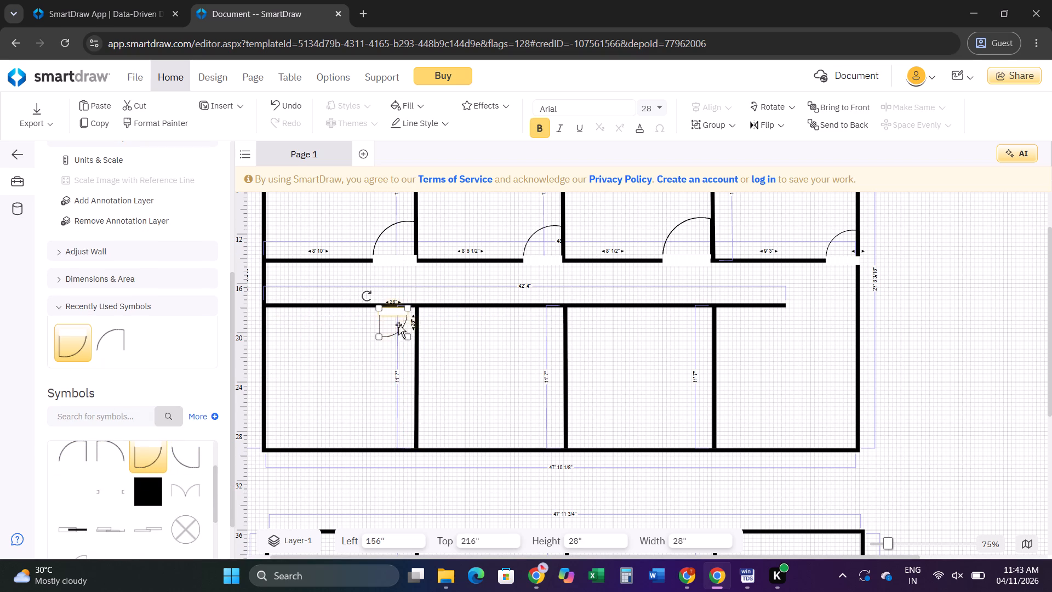
left_click_drag(409, 308, 419, 302)
left_click(401, 304)
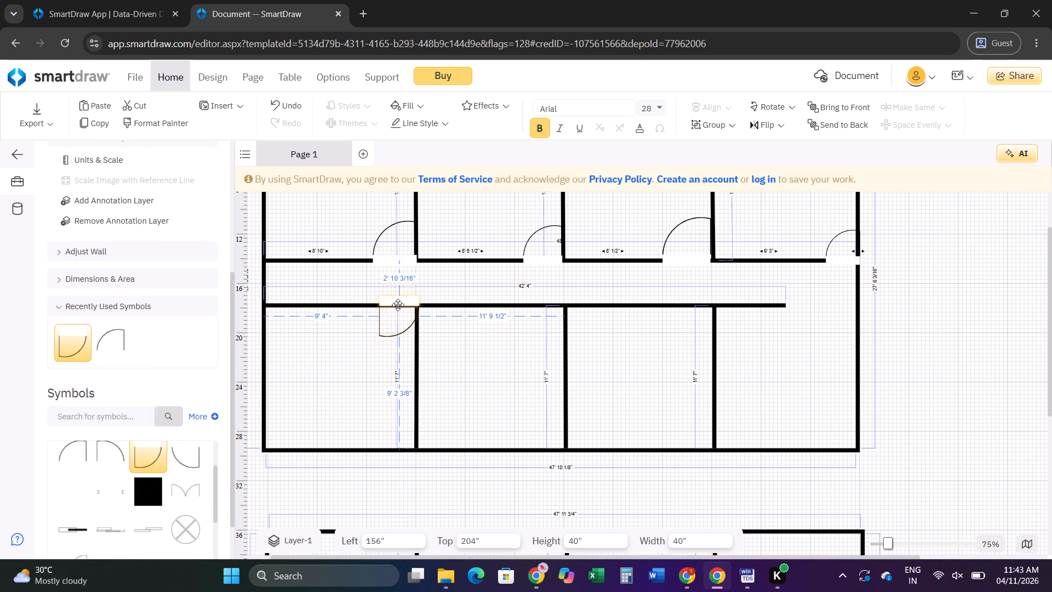
left_click_drag(419, 301, 426, 298)
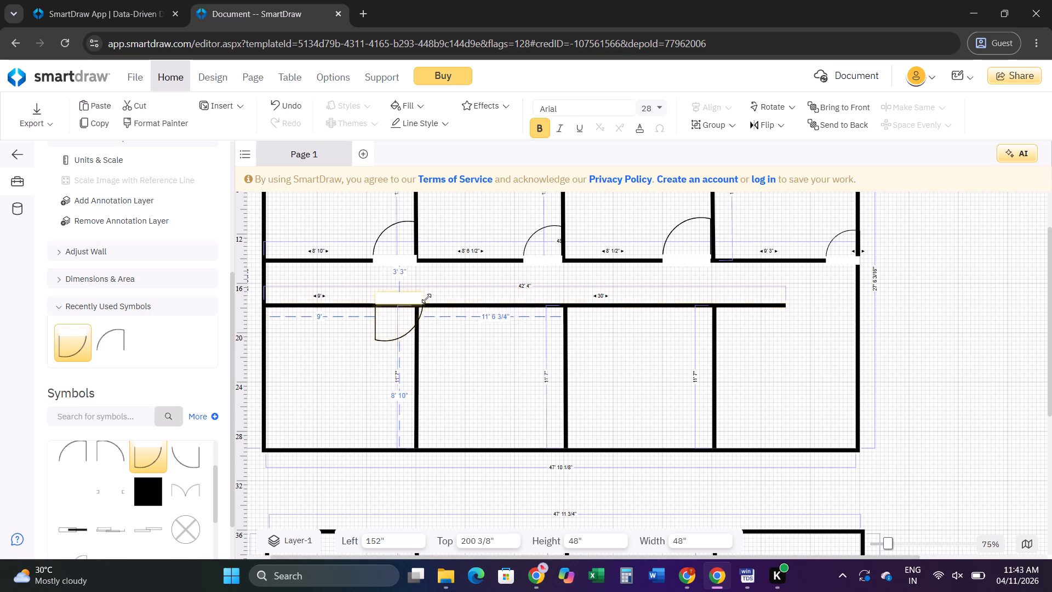
left_click_drag(426, 298, 430, 295)
left_click_drag(406, 300, 402, 305)
left_click_drag(366, 356, 370, 349)
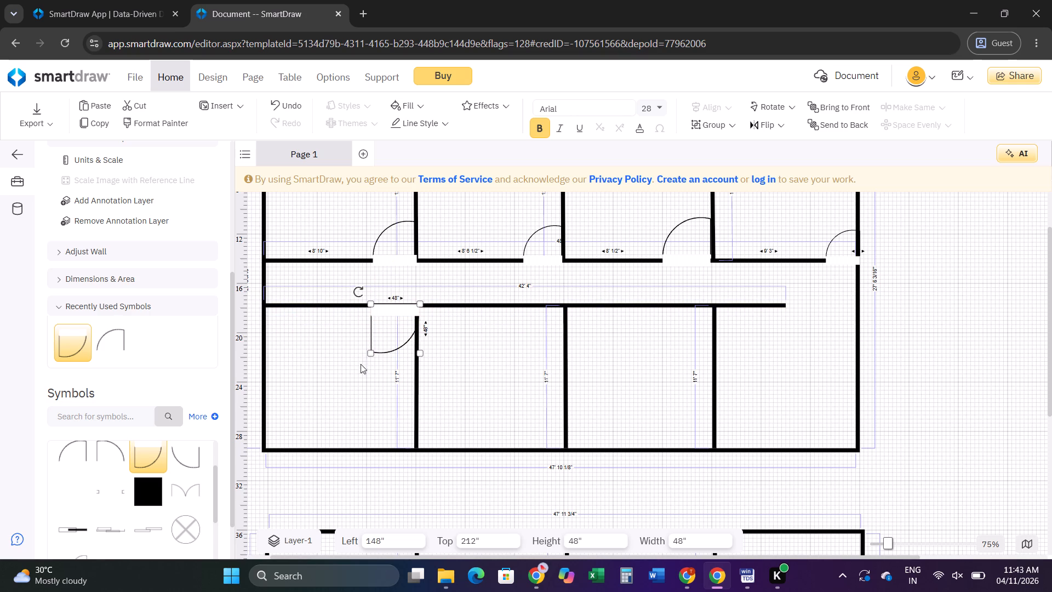
left_click(358, 368)
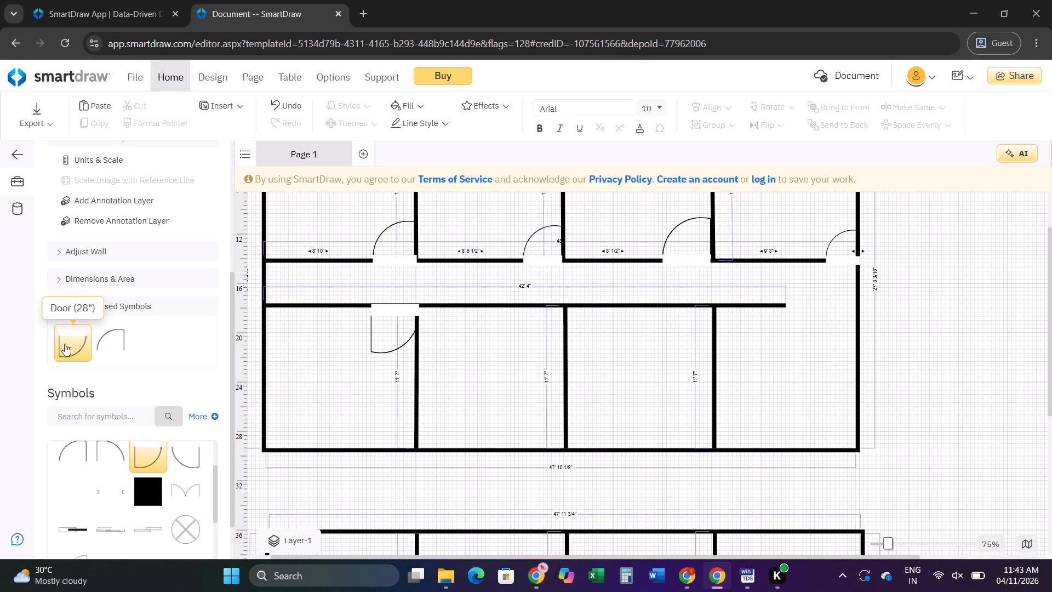
Add a second downward-swinging door to the lower corridor wall, enlarge it to 44", and set it against the second partition.
left_click_drag(65, 344, 556, 324)
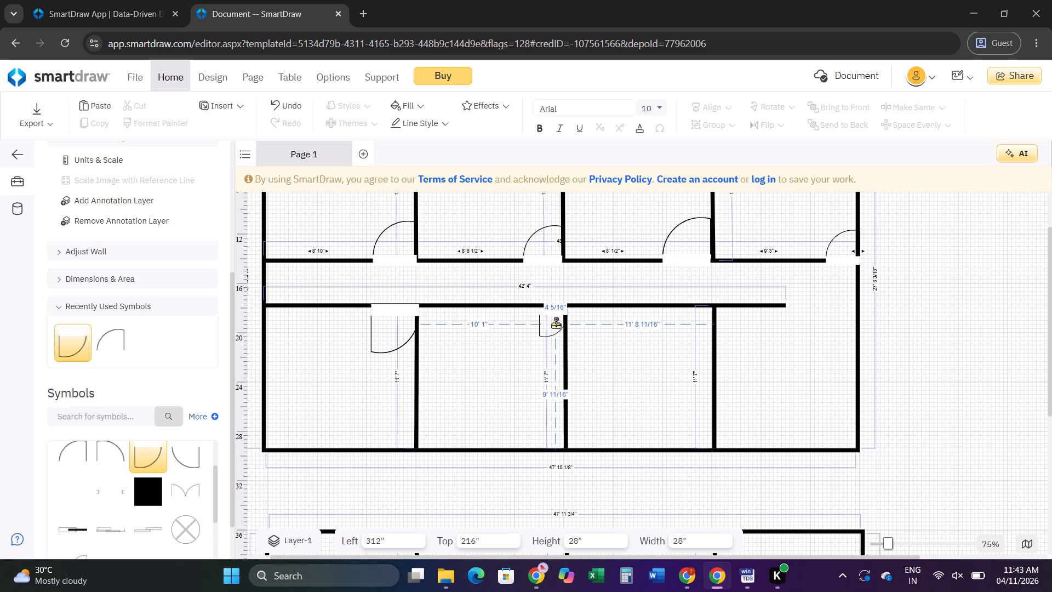
left_click_drag(556, 324, 554, 322)
left_click_drag(568, 337, 570, 344)
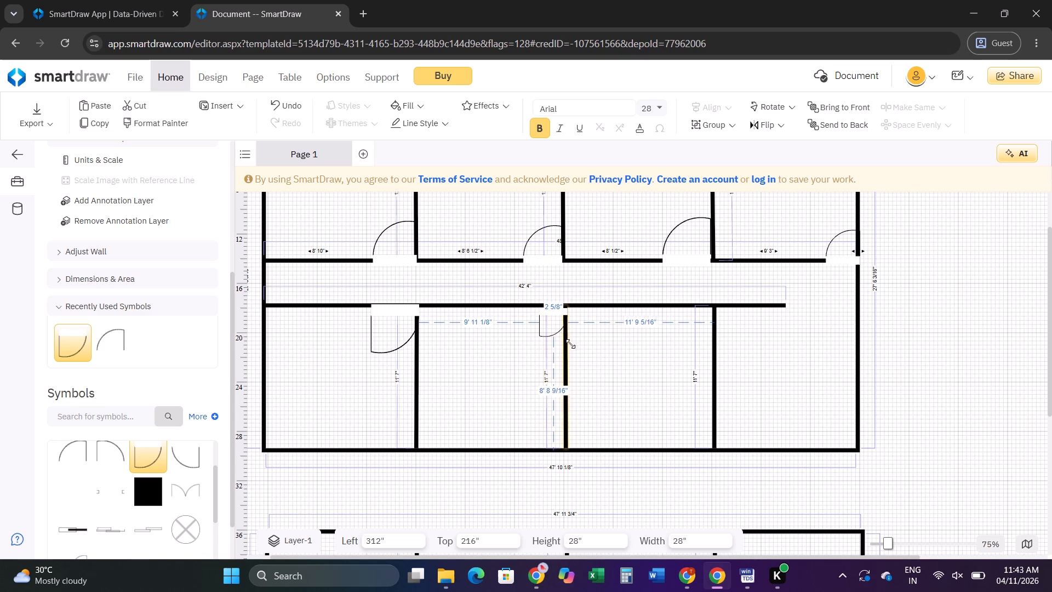
left_click_drag(570, 344, 582, 354)
left_click_drag(558, 315, 547, 313)
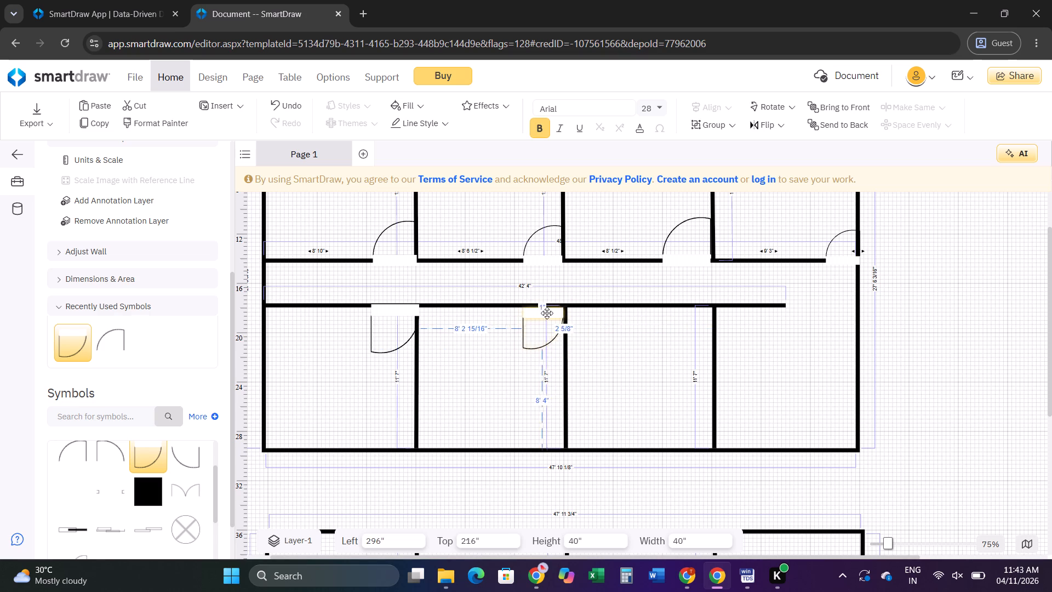
left_click_drag(547, 313, 543, 311)
left_click(565, 342)
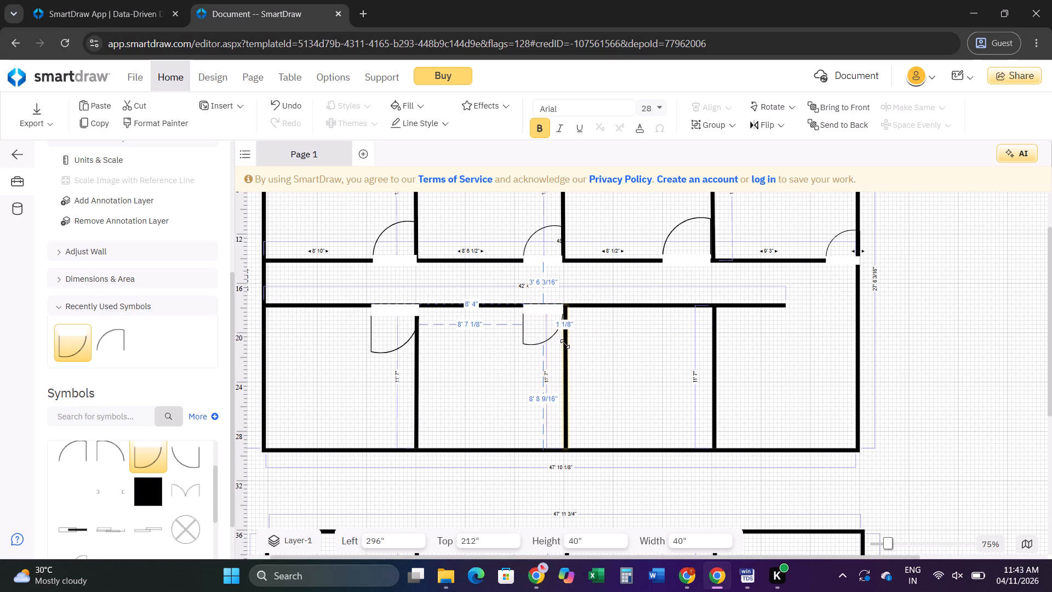
left_click(580, 334)
left_click(546, 310)
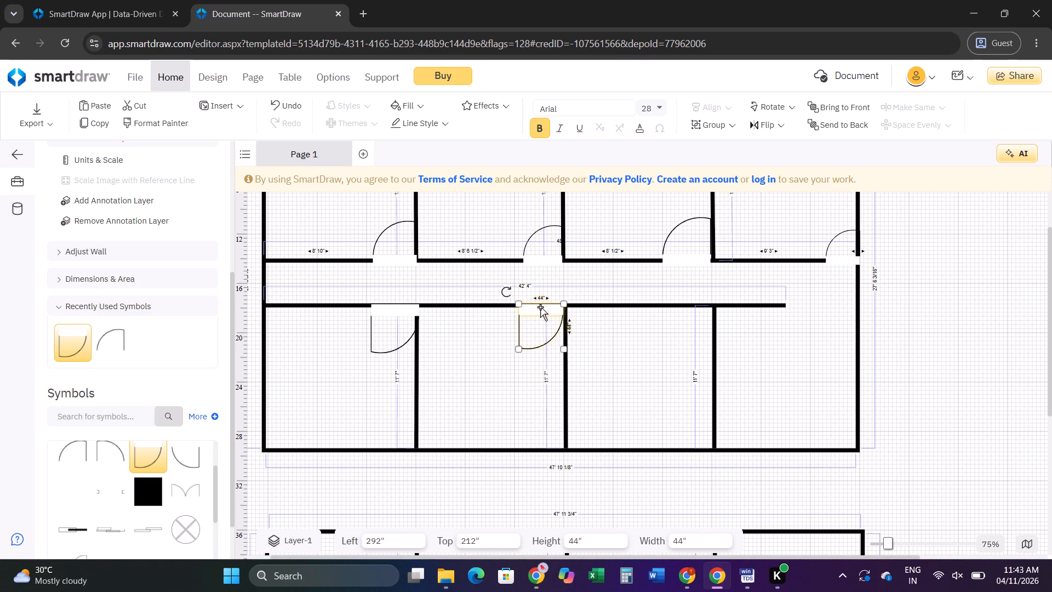
Add a third downward-swinging door to the lower corridor wall, enlarge it to 36", and set it against the third partition.
left_click_drag(71, 343, 706, 327)
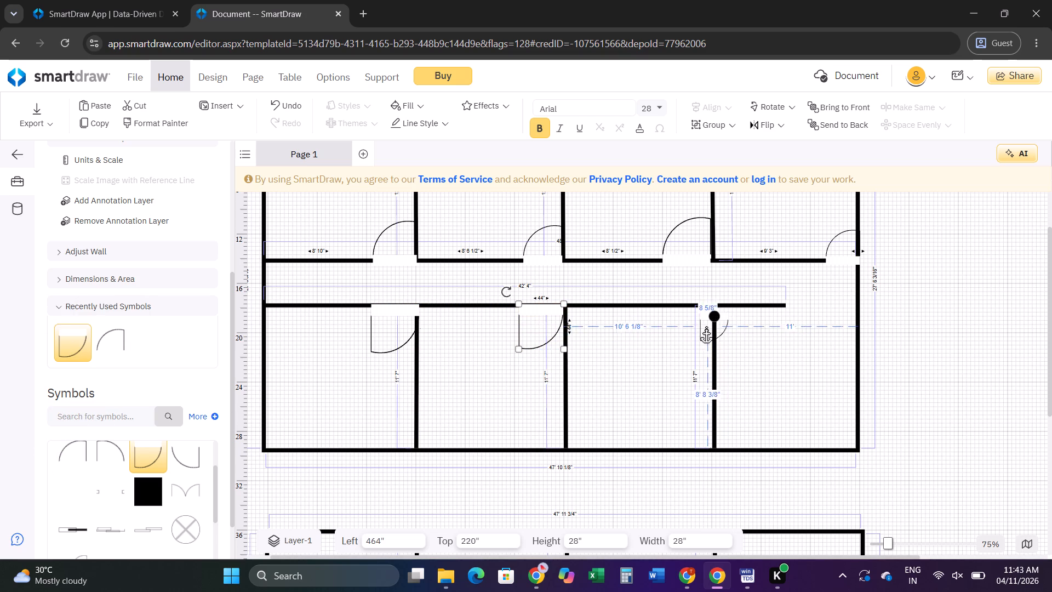
left_click_drag(706, 327, 667, 349)
left_click_drag(684, 332, 697, 327)
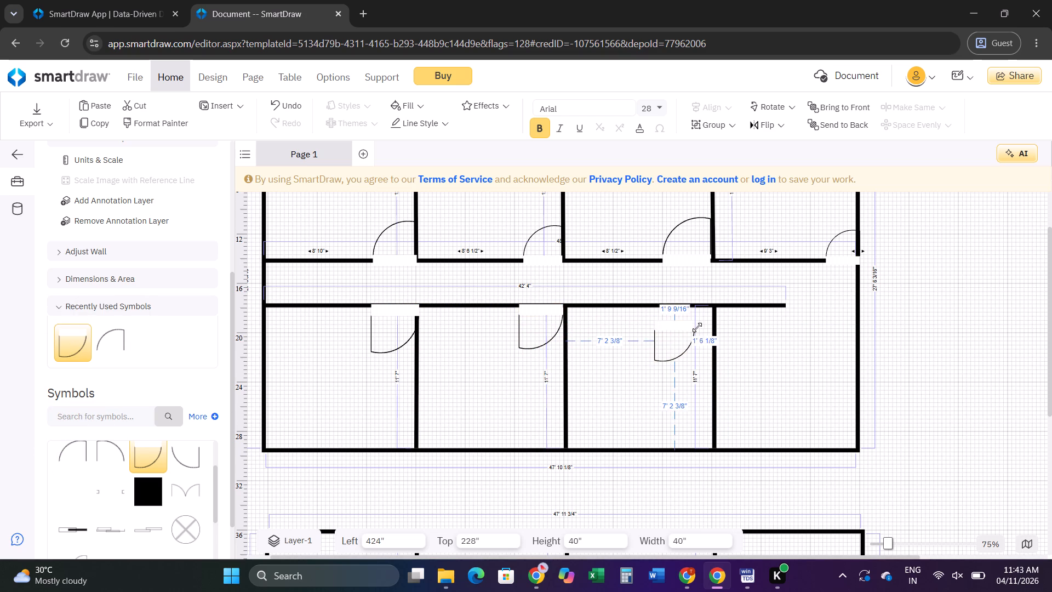
left_click_drag(697, 327, 700, 324)
left_click_drag(699, 317, 693, 317)
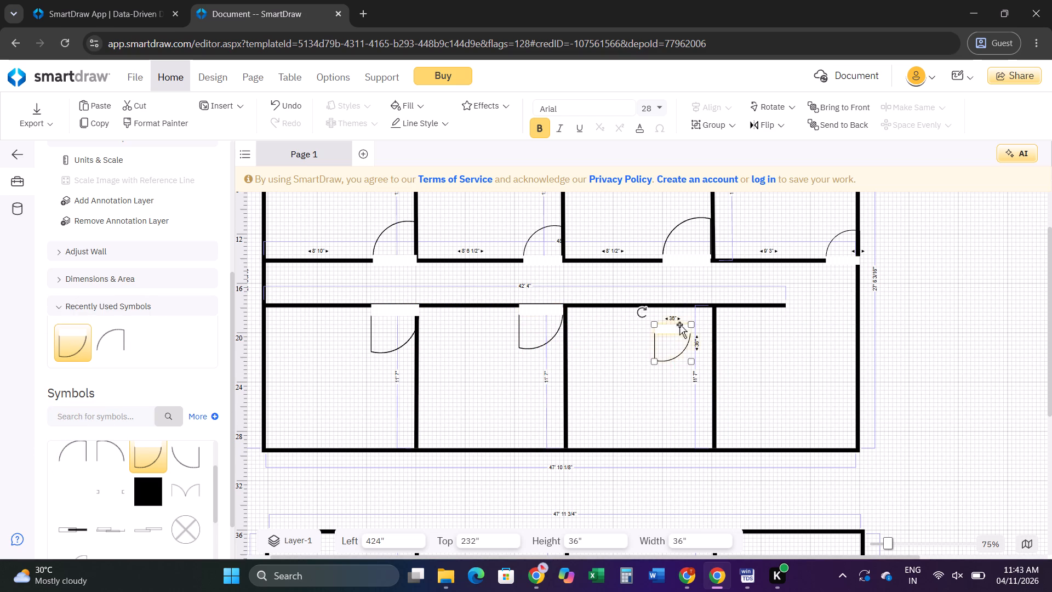
left_click_drag(679, 325, 701, 302)
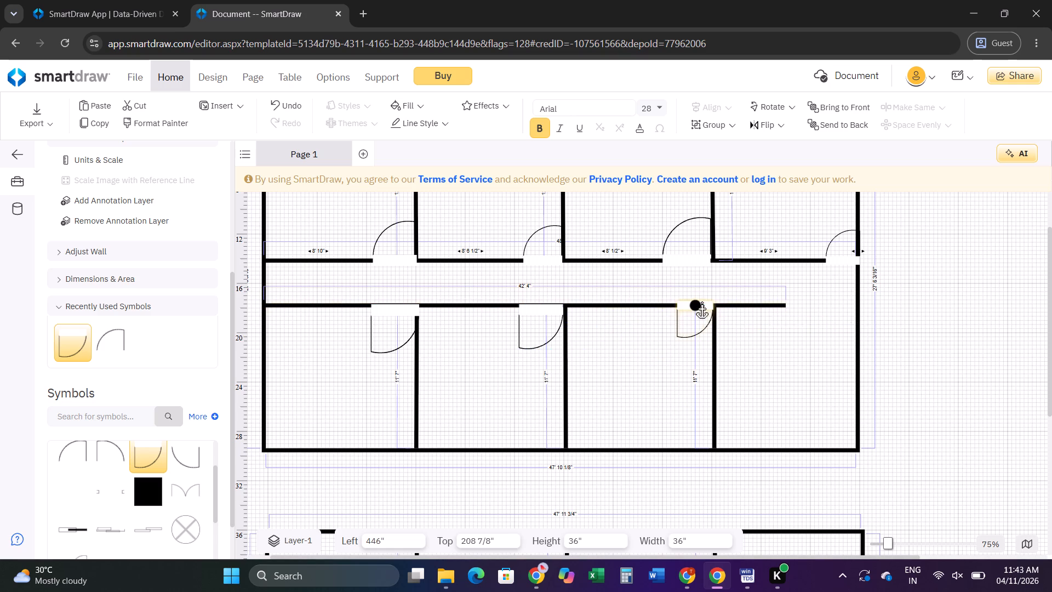
left_click_drag(701, 302, 698, 303)
left_click_drag(697, 306, 702, 309)
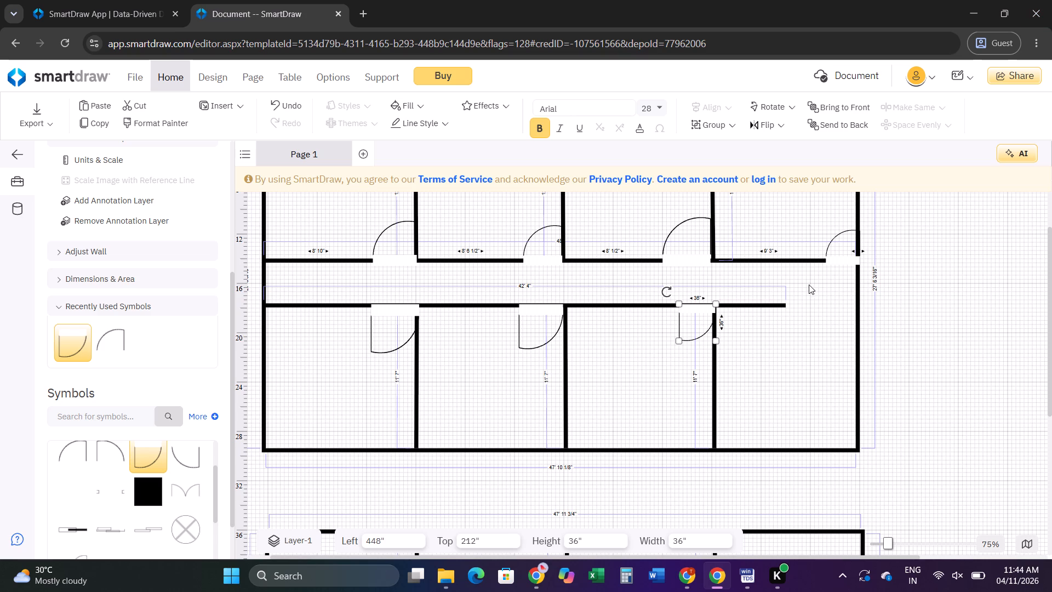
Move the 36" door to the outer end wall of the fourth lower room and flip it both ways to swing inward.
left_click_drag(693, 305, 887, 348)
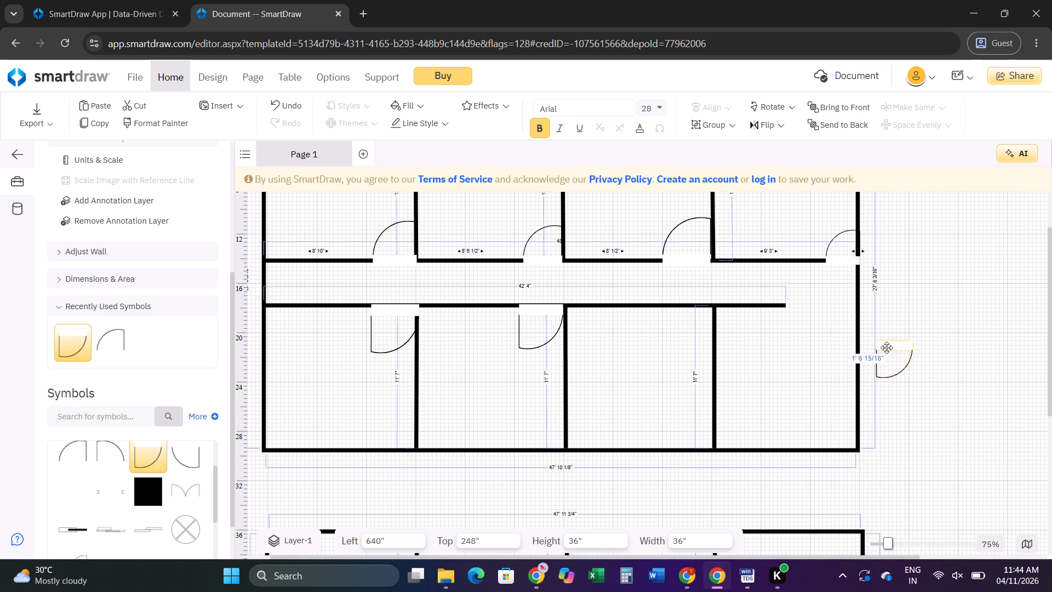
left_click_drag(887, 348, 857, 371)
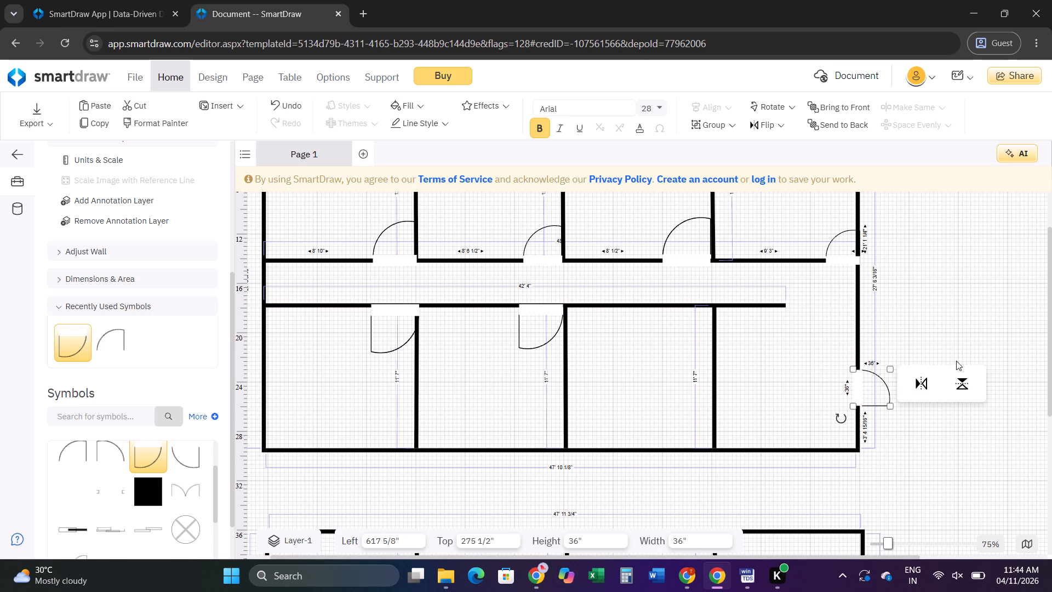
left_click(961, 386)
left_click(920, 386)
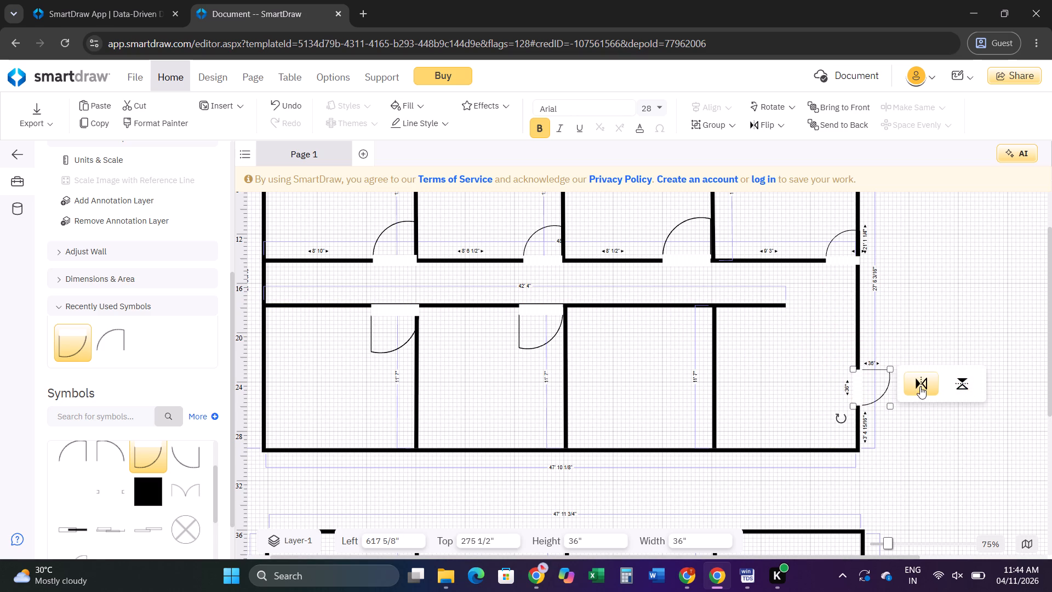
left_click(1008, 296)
Move the 36" door to the upper plan's bottom outer wall near the third partition and flip it to swing into the room.
scroll(823, 346, "up", 1)
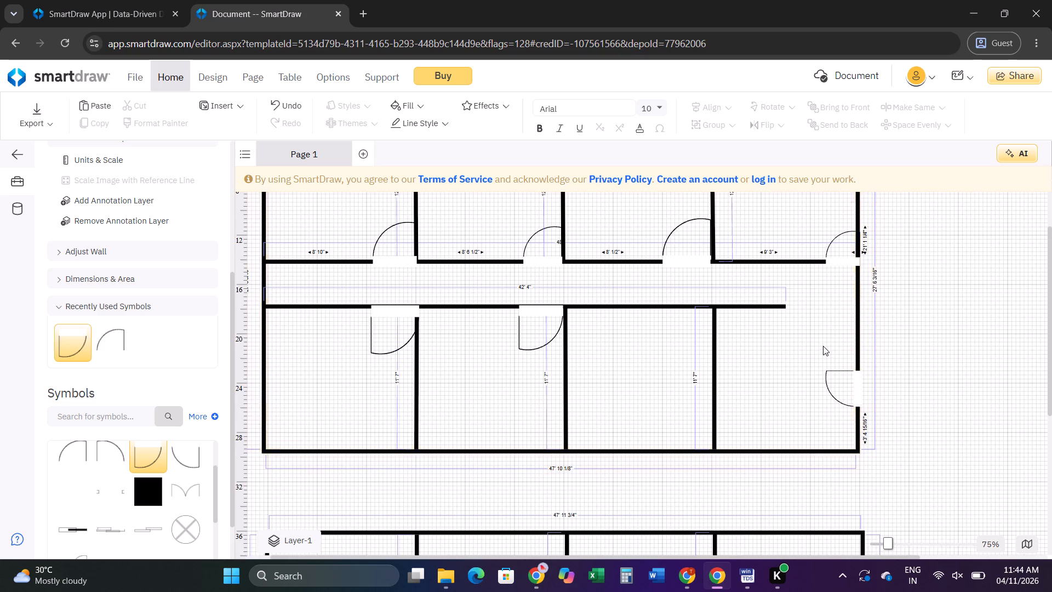
scroll(823, 346, "up", 5)
scroll(761, 389, "down", 3)
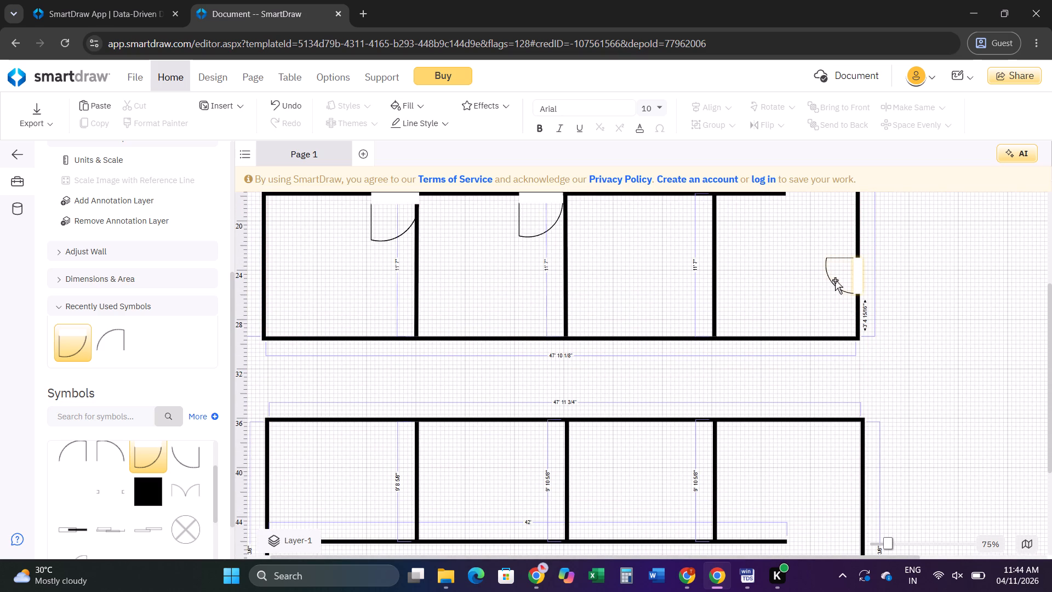
left_click_drag(835, 280, 685, 354)
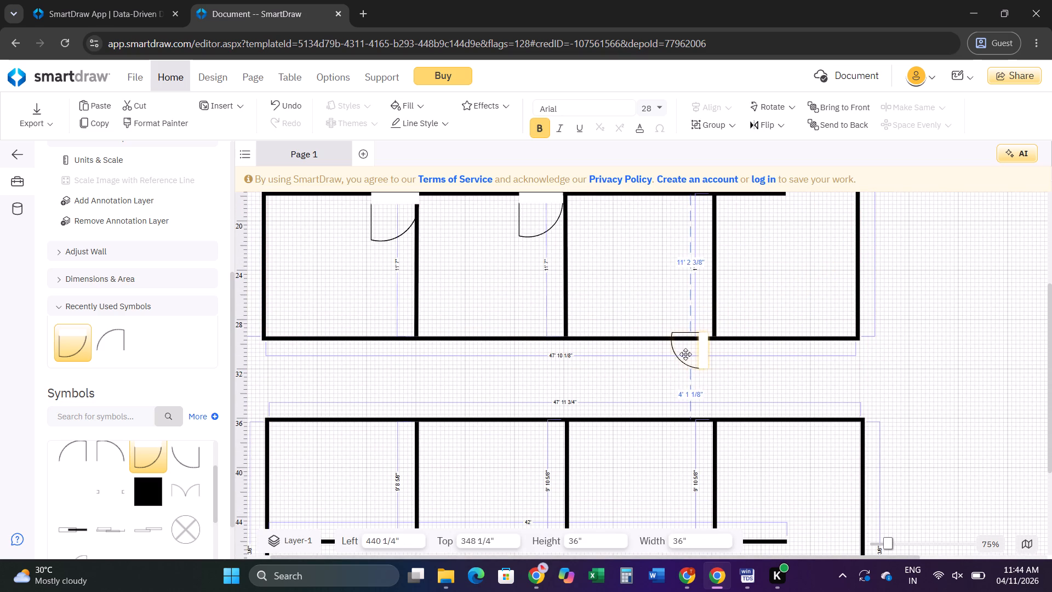
left_click_drag(685, 354, 694, 350)
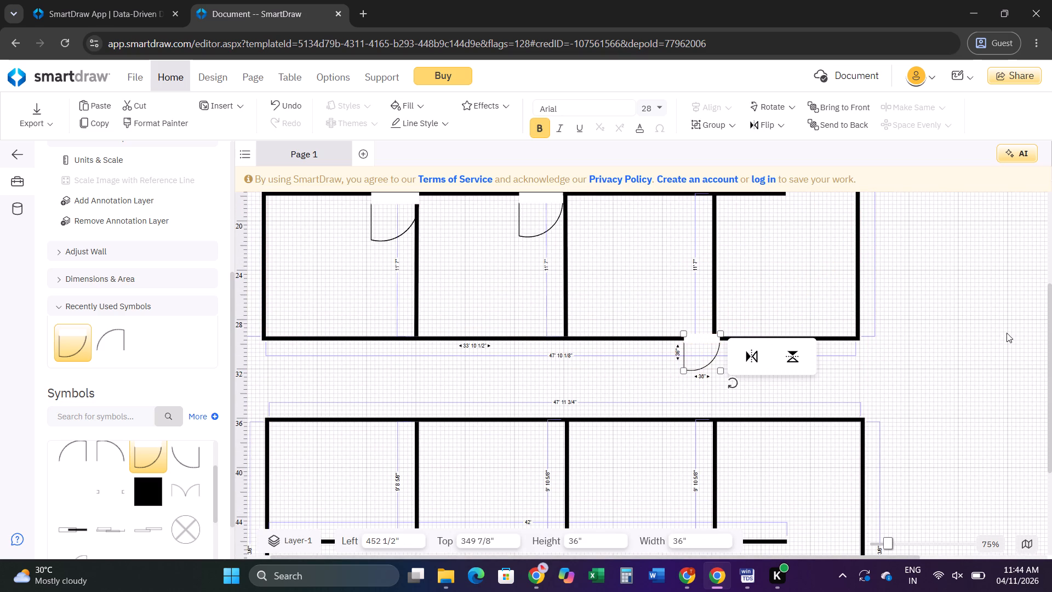
left_click(848, 282)
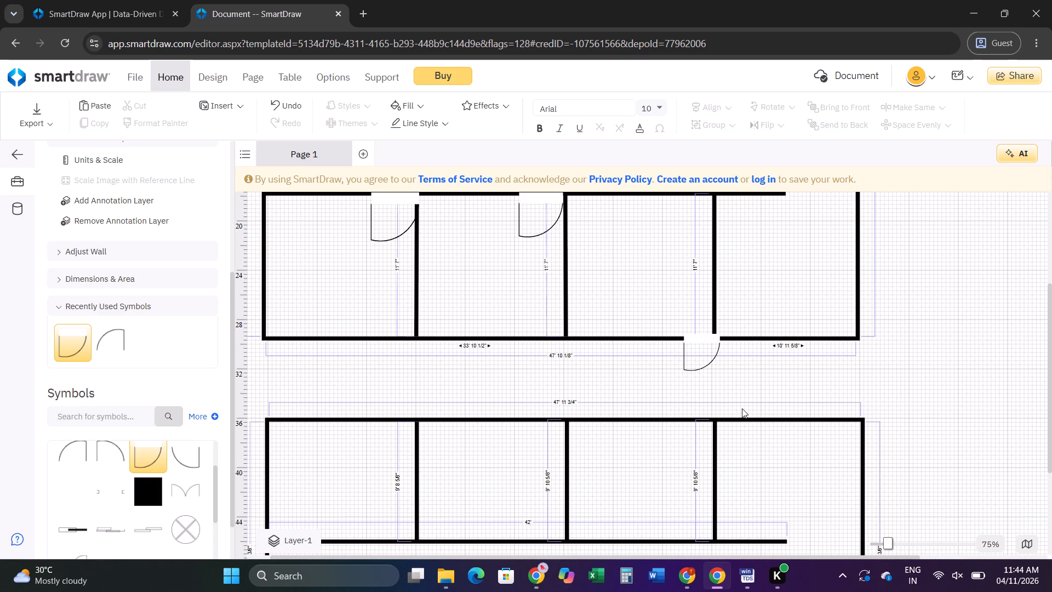
left_click(711, 339)
left_click(748, 358)
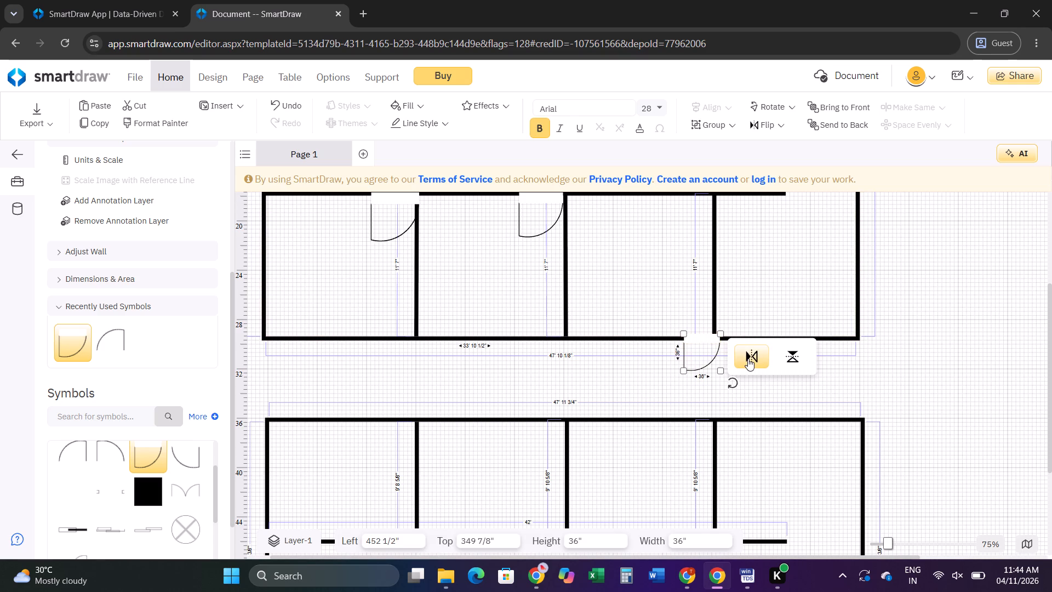
left_click(785, 355)
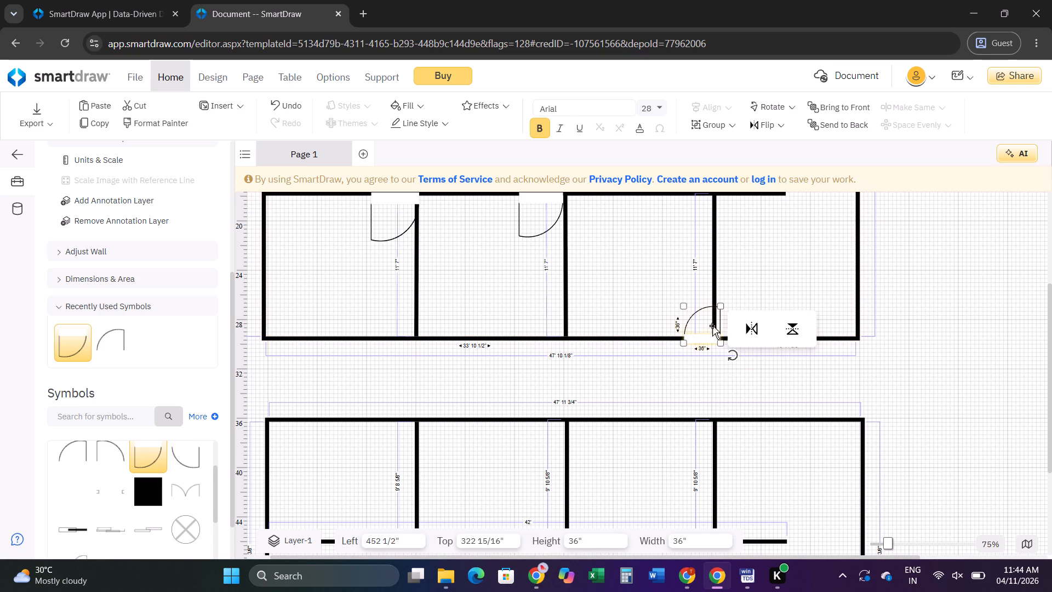
Move the 36" door from the bottom outer wall back into the lower corridor wall beside the third partition.
scroll(657, 333, "up", 4)
scroll(579, 311, "down", 2)
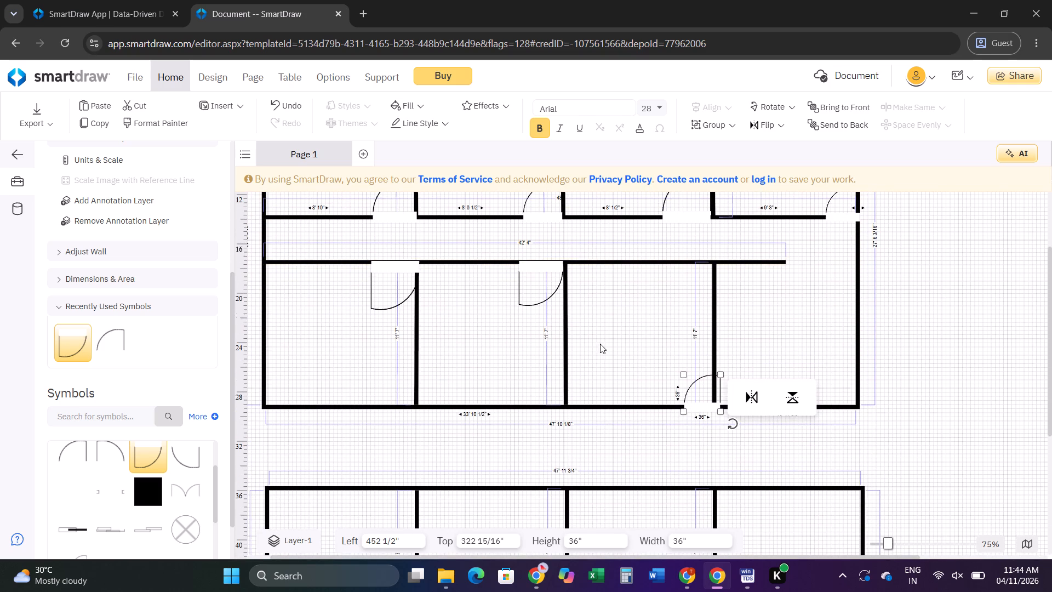
left_click_drag(705, 414, 696, 346)
left_click_drag(693, 399, 641, 277)
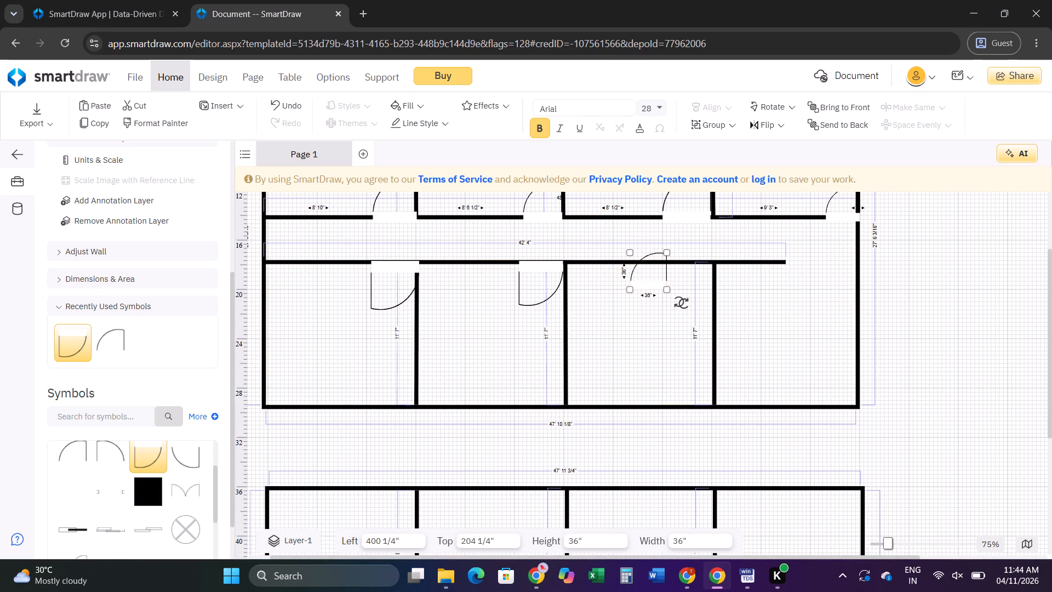
left_click_drag(687, 303, 662, 309)
left_click(646, 270)
left_click_drag(645, 281, 697, 258)
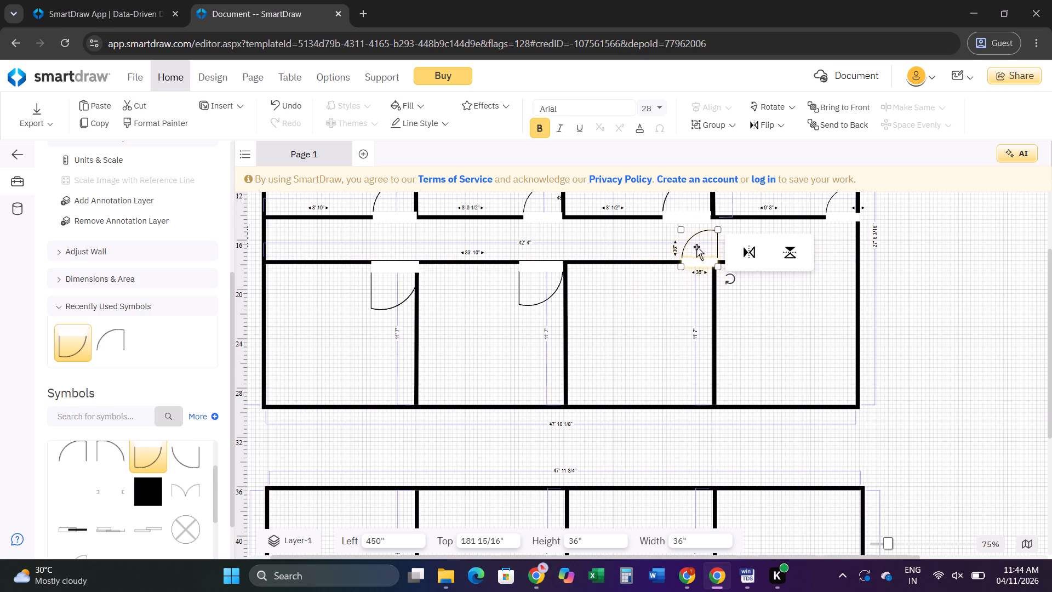
Flip the third lower corridor door both ways to swing into the room, enlarge it to 42", and set it against the third partition.
left_click(742, 254)
left_click(751, 252)
left_click(752, 252)
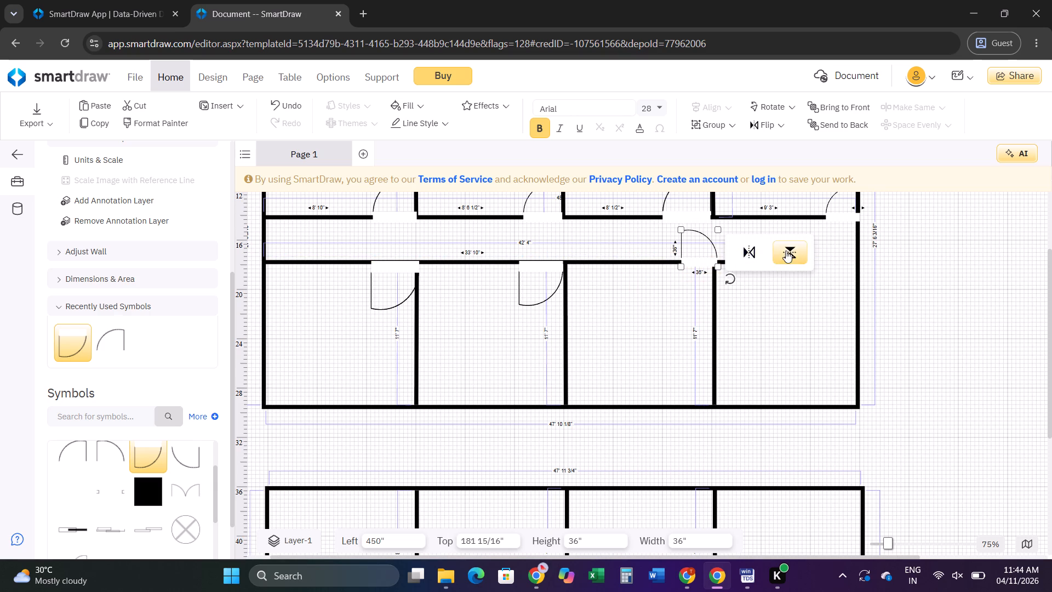
left_click(789, 251)
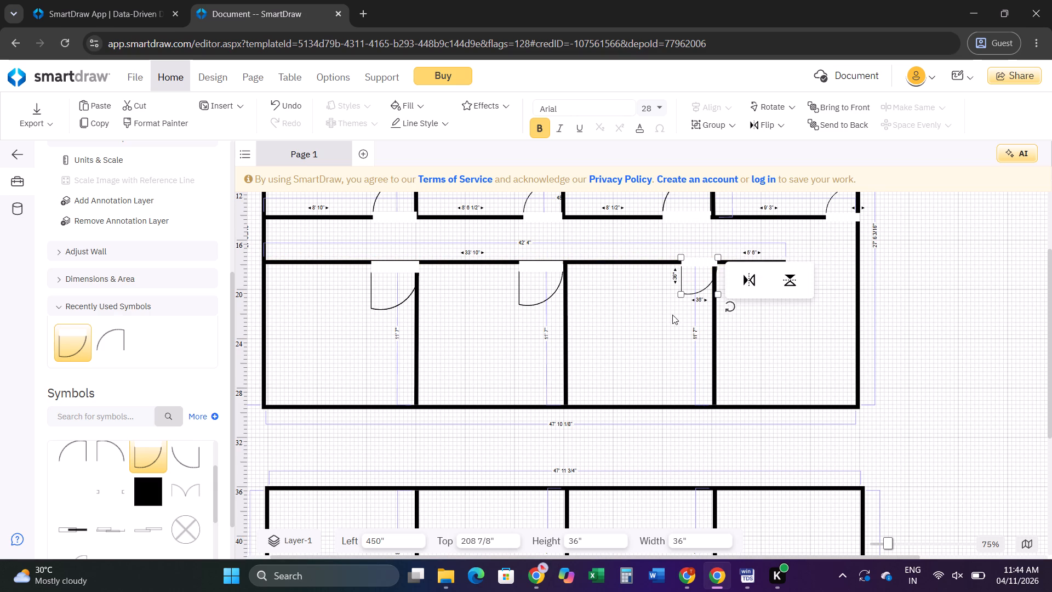
left_click(672, 315)
left_click(701, 273)
left_click_drag(681, 293, 674, 298)
left_click_drag(706, 261, 695, 265)
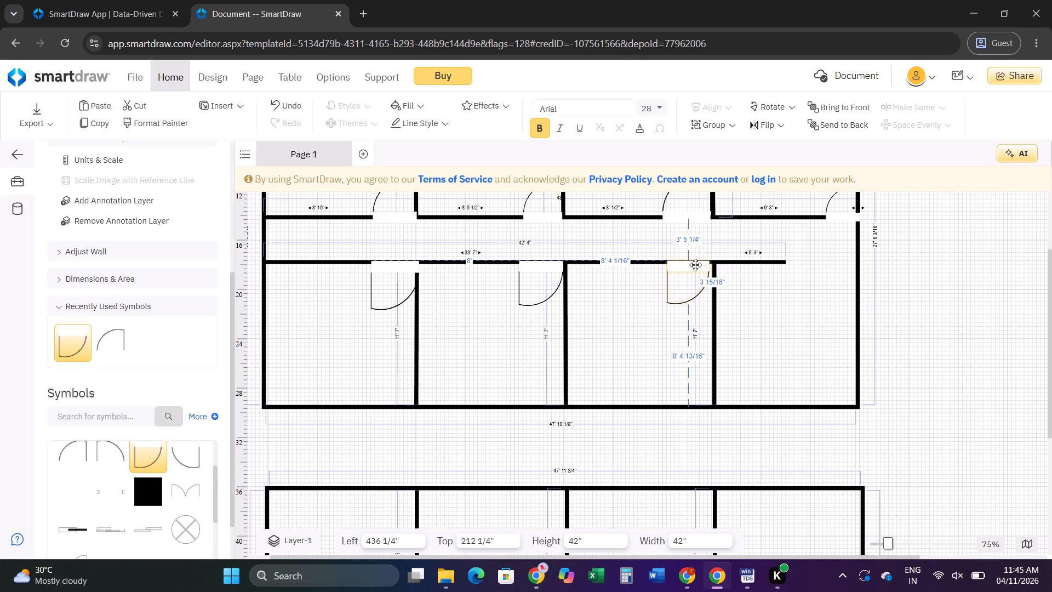
left_click_drag(695, 265, 700, 264)
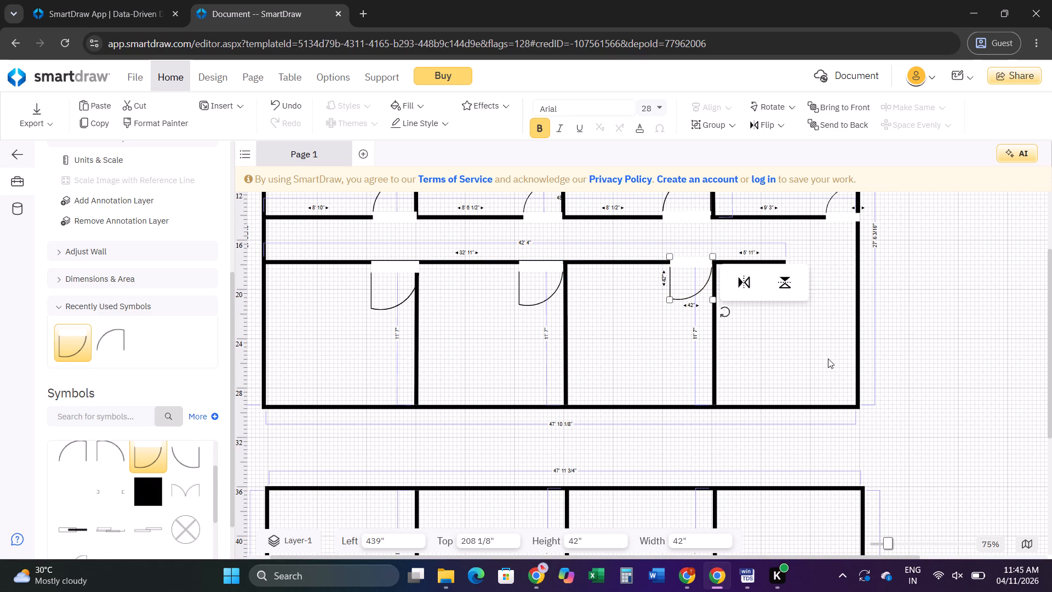
left_click(806, 378)
Add a Double Door (60") to the fourth lower room's bottom outer wall, enlarge it to 7' 4" wide, and flip it to swing outward.
scroll(692, 373, "up", 1)
scroll(757, 360, "down", 1)
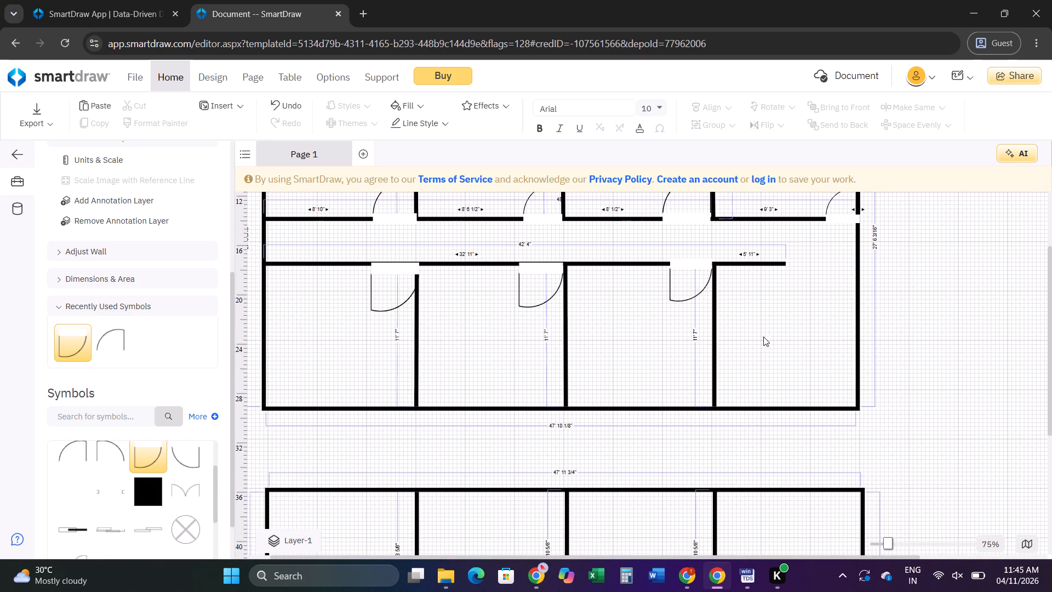
scroll(155, 505, "down", 1)
scroll(187, 474, "up", 1)
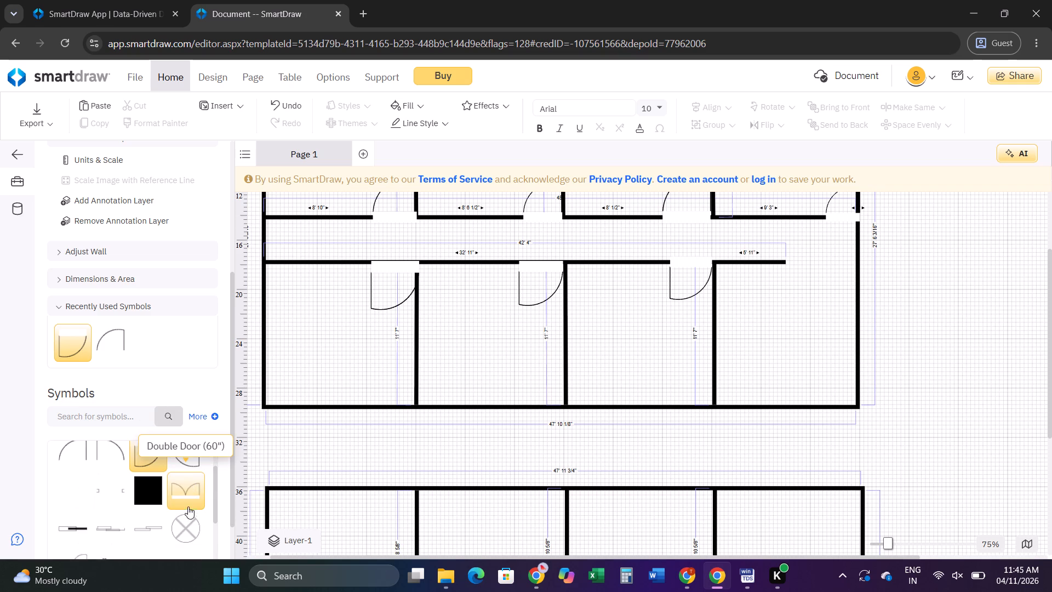
left_click_drag(185, 495, 793, 362)
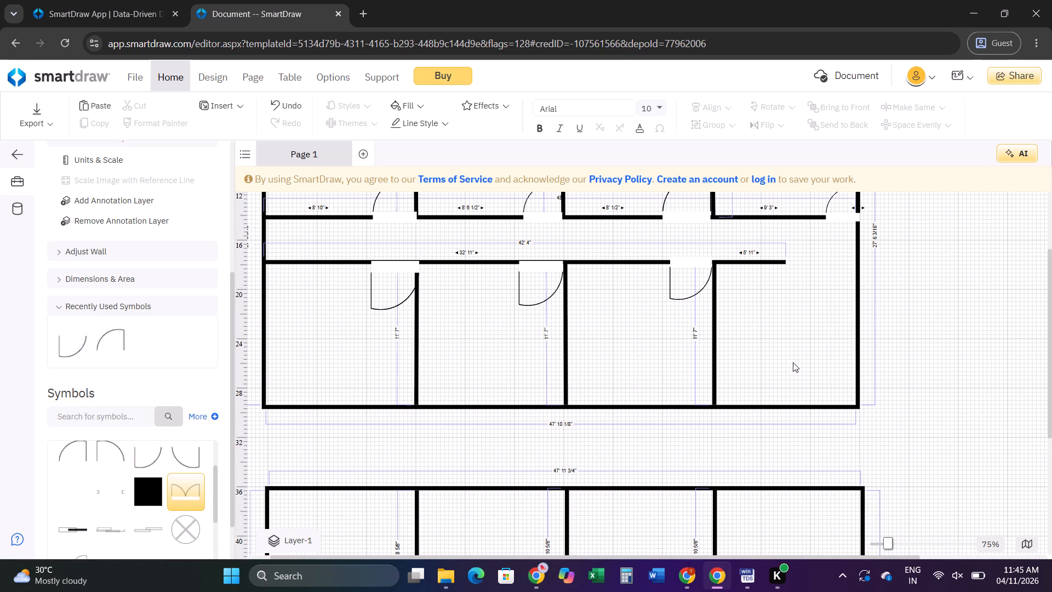
left_click_drag(793, 362, 766, 358)
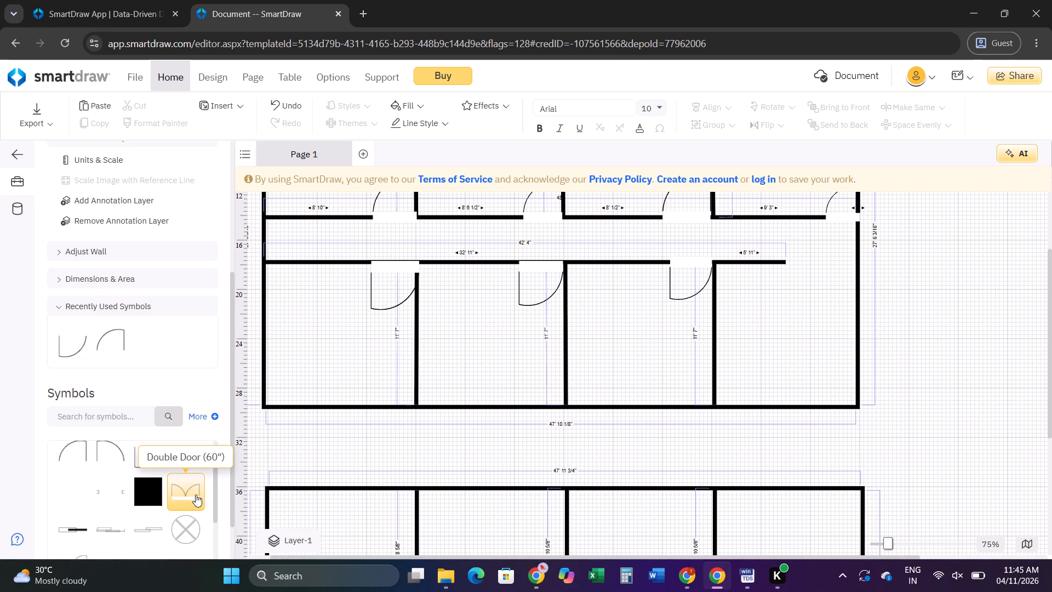
left_click_drag(195, 493, 796, 350)
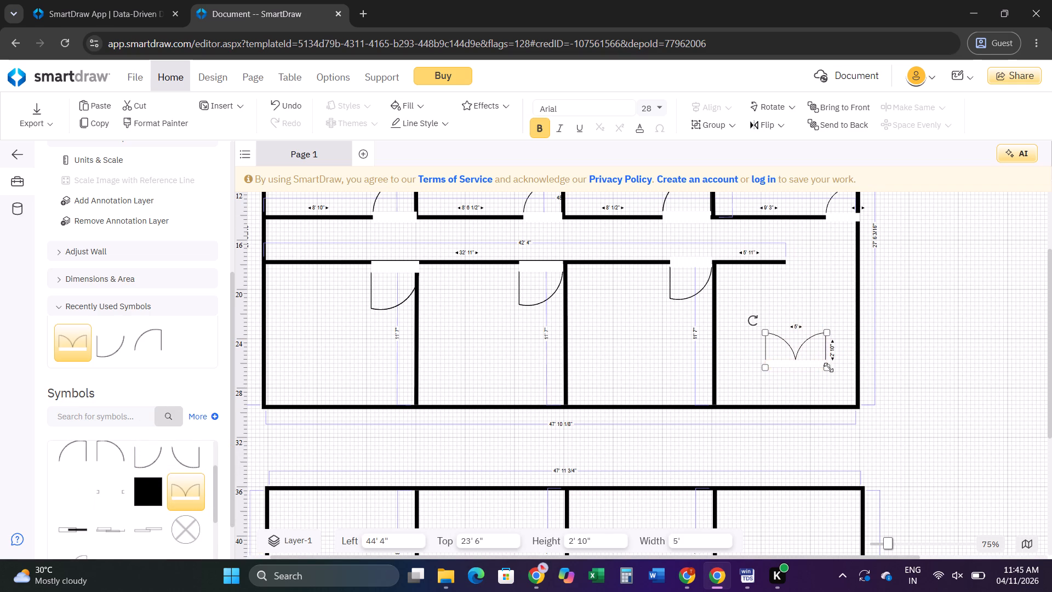
left_click_drag(828, 367, 841, 379)
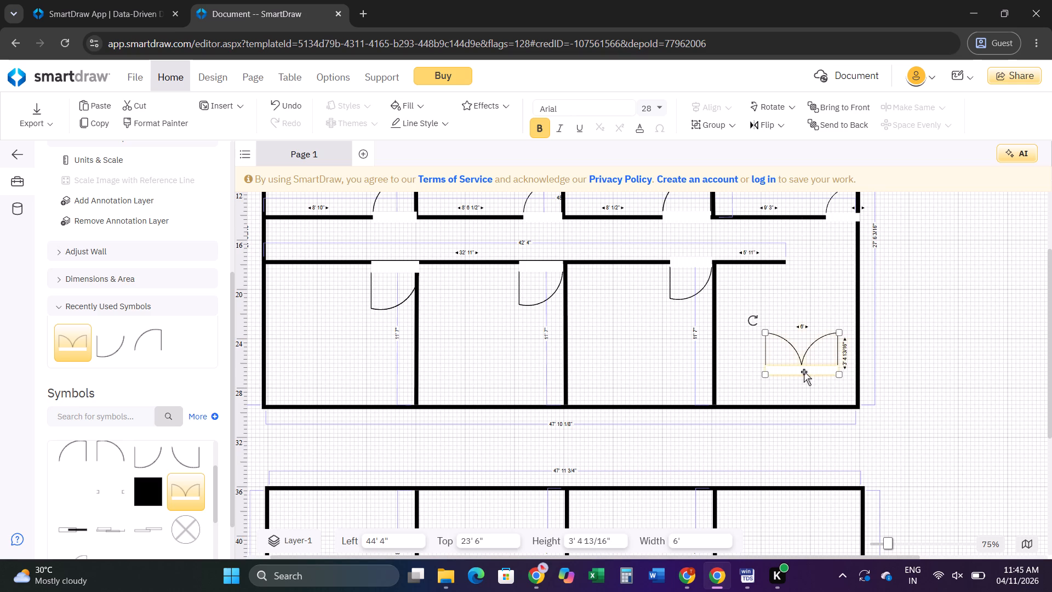
left_click_drag(804, 372, 791, 371)
left_click_drag(840, 372, 854, 381)
left_click_drag(814, 377, 805, 402)
left_click(889, 384)
left_click(889, 384)
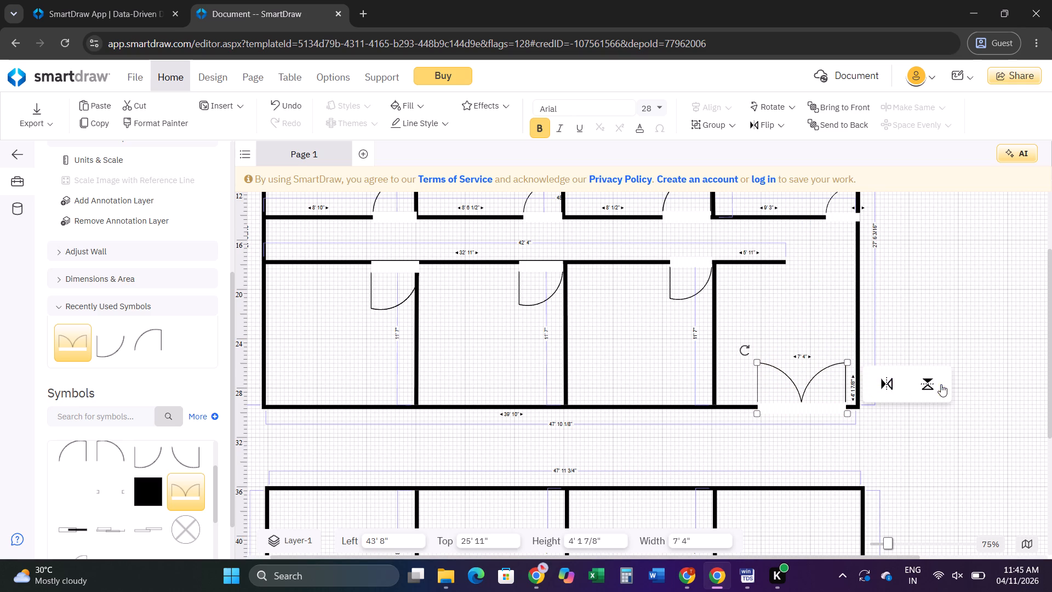
left_click(930, 386)
Move the lower floor plan down to a top position of about 39' 4", widening the gap below the upper plan.
scroll(856, 424, "down", 1)
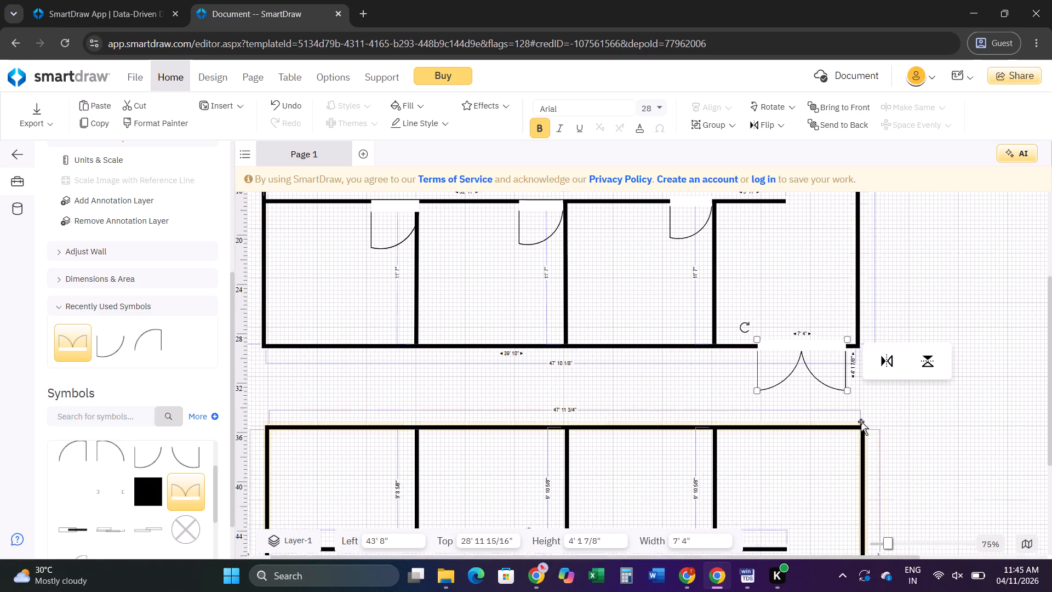
scroll(861, 405, "down", 2)
left_click(499, 280)
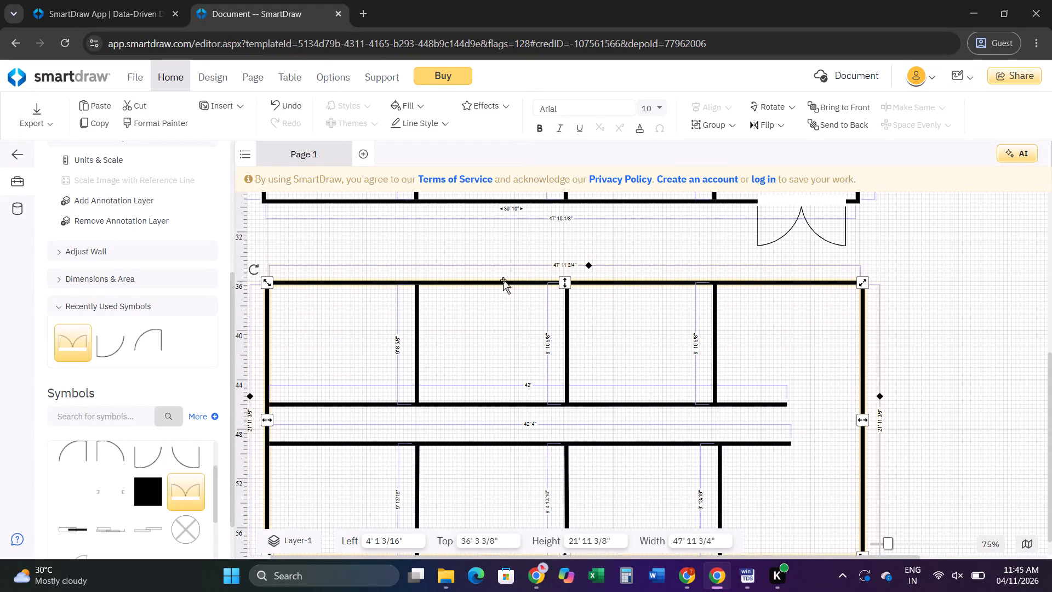
left_click_drag(505, 280, 505, 317)
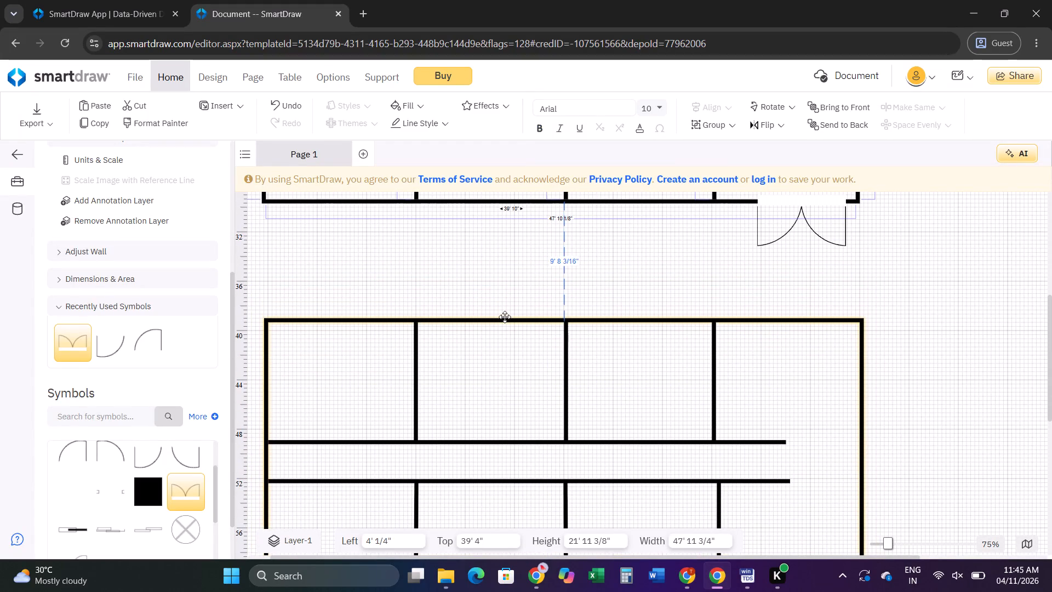
left_click_drag(505, 317, 505, 317)
Add two 36" windows to the first upper room's outer end wall, one near the top corner and one nearer the corridor.
scroll(882, 286, "down", 4)
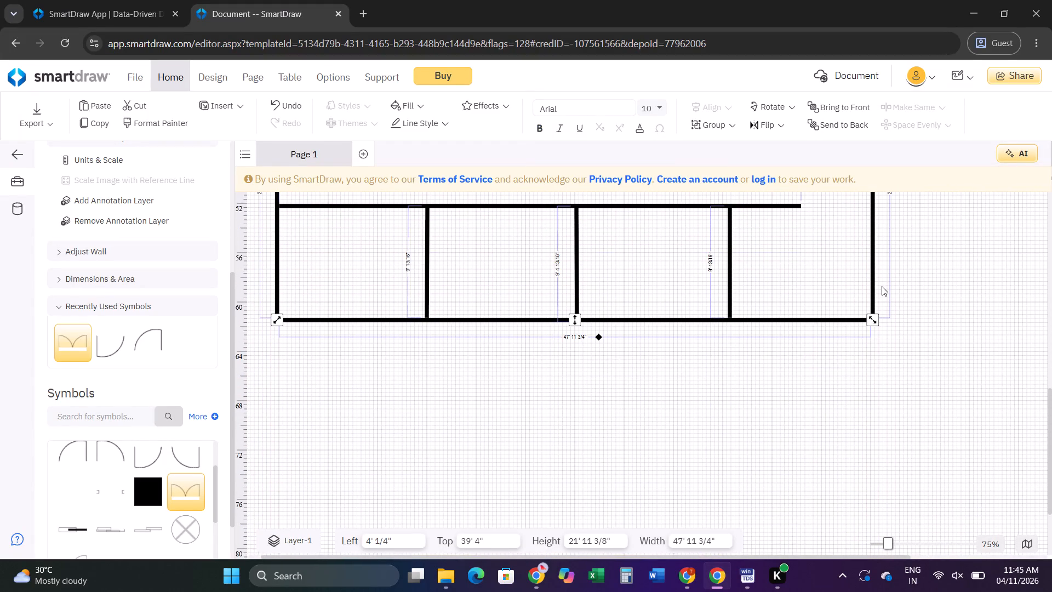
scroll(882, 286, "up", 5)
scroll(581, 336, "up", 1)
scroll(361, 289, "up", 1)
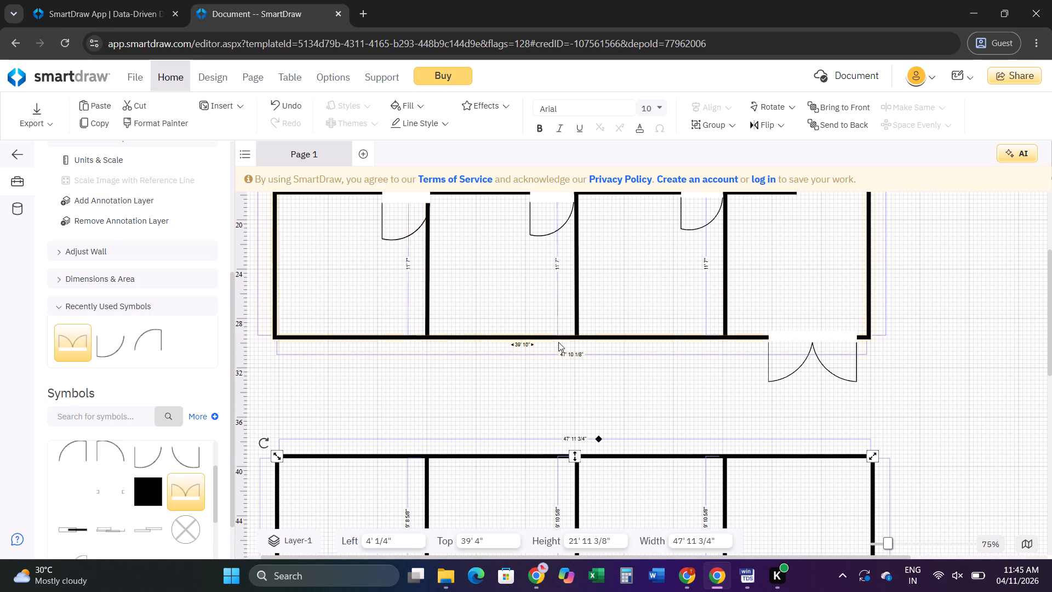
scroll(558, 342, "up", 3)
scroll(172, 390, "down", 1)
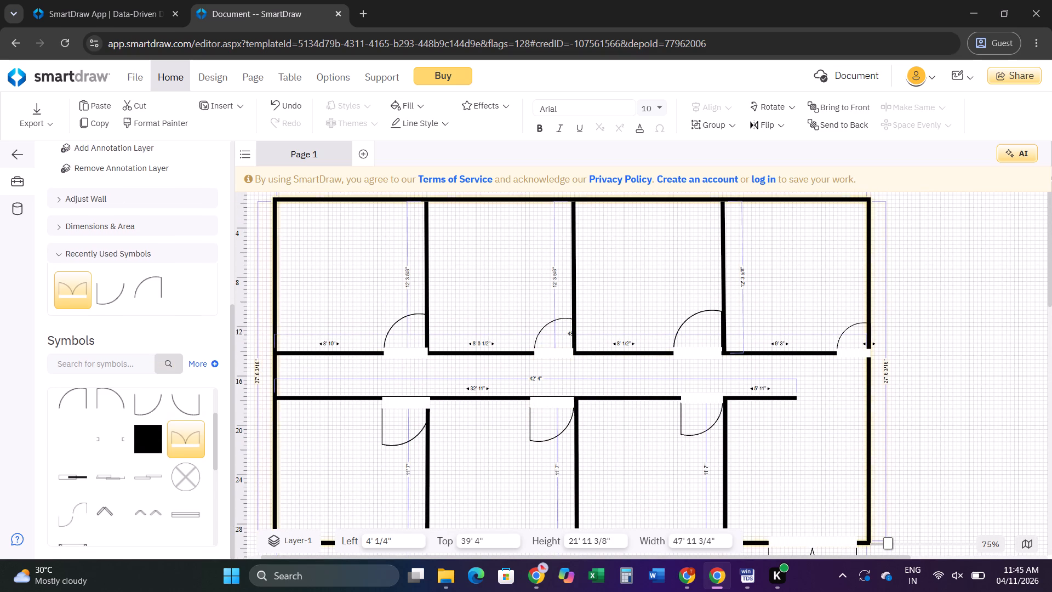
scroll(162, 344, "down", 2)
scroll(169, 418, "down", 2)
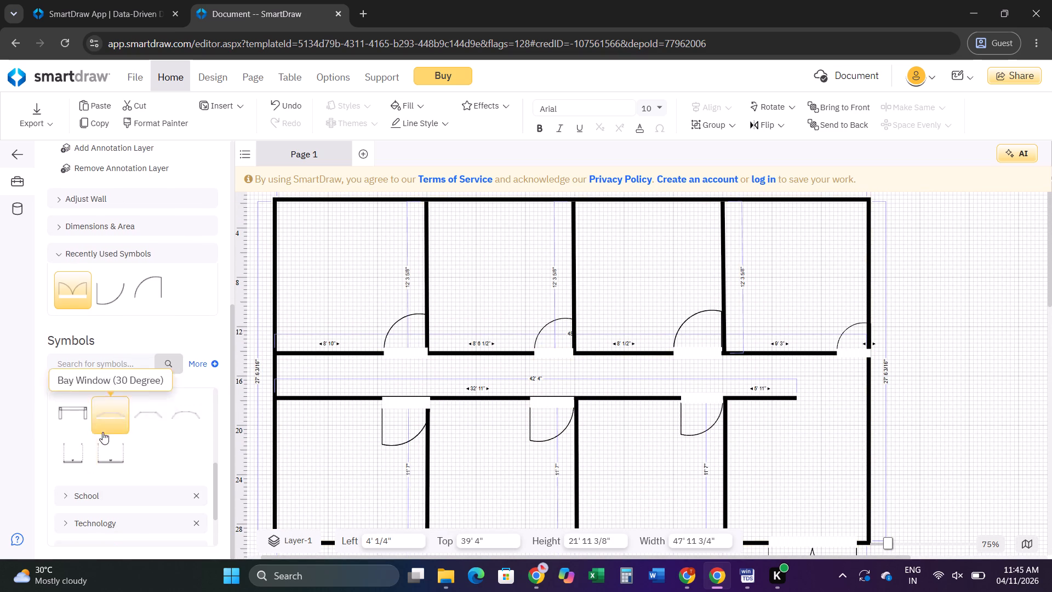
scroll(134, 430, "up", 1)
left_click_drag(186, 444, 251, 294)
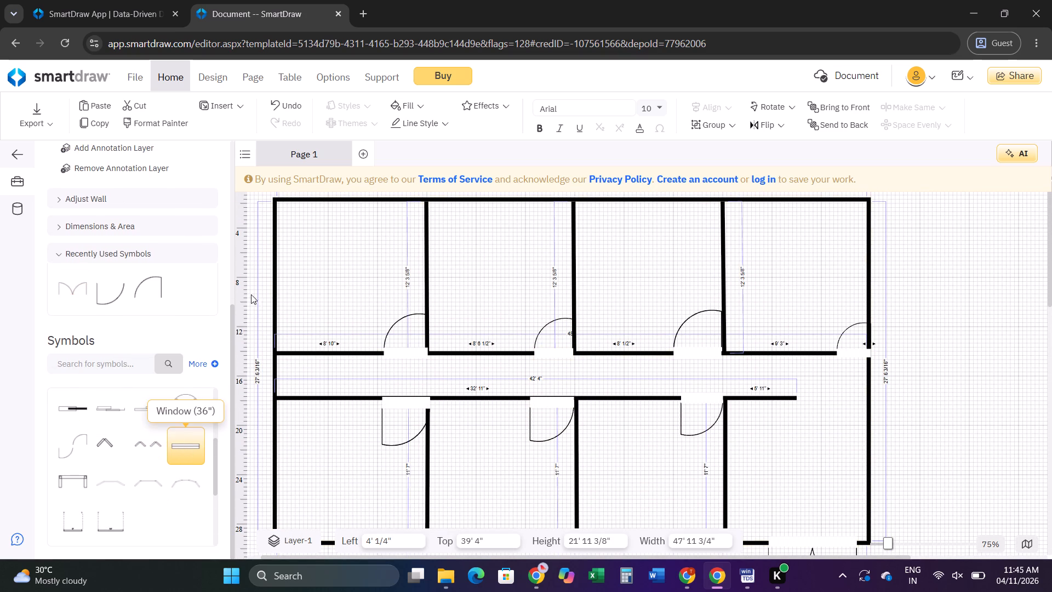
left_click_drag(251, 294, 277, 263)
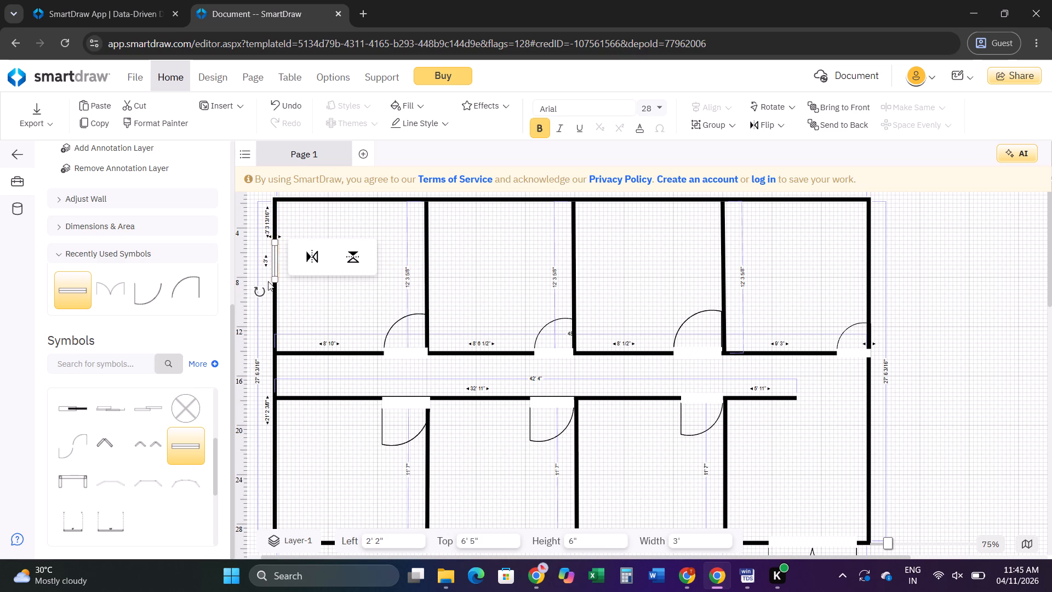
left_click_drag(273, 258, 278, 231)
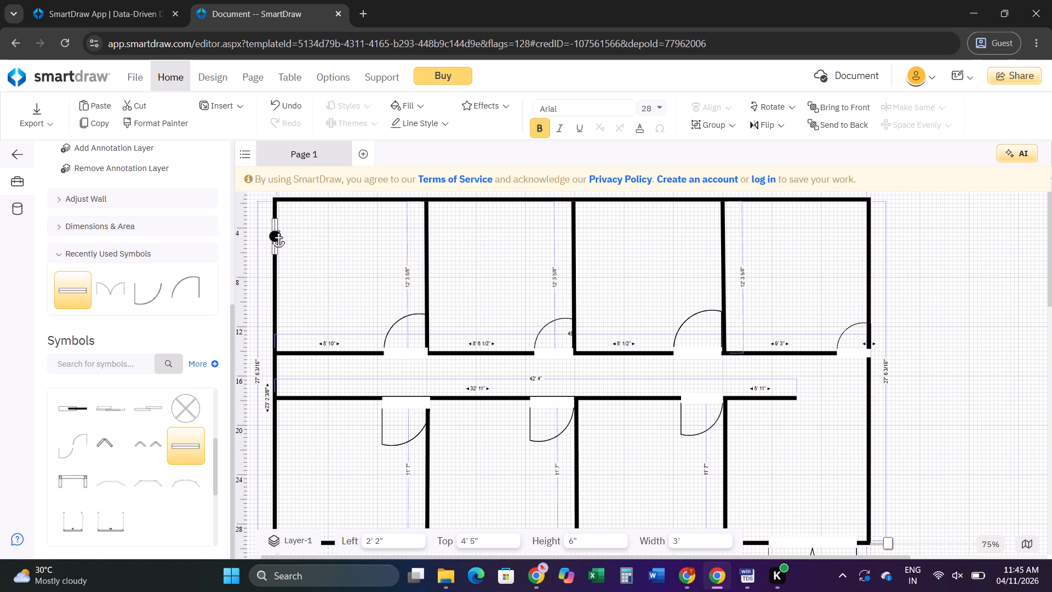
left_click_drag(278, 231, 278, 229)
left_click_drag(185, 445, 273, 297)
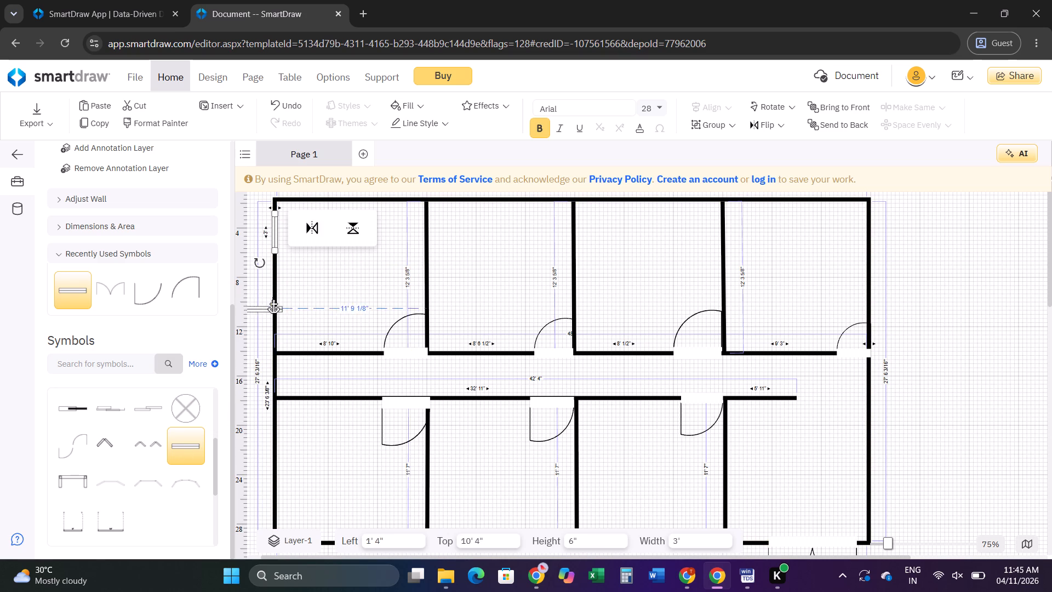
left_click_drag(273, 297, 274, 315)
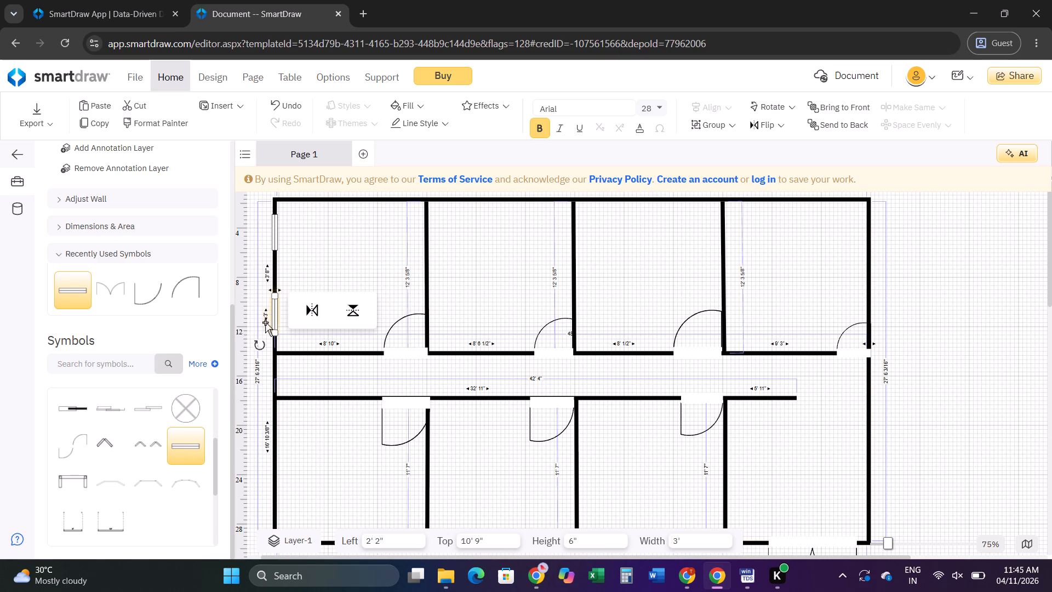
Add 36" windows to the upper plan's top outer wall, one in the first room and two in the second.
left_click_drag(184, 446, 345, 202)
left_click_drag(192, 444, 263, 406)
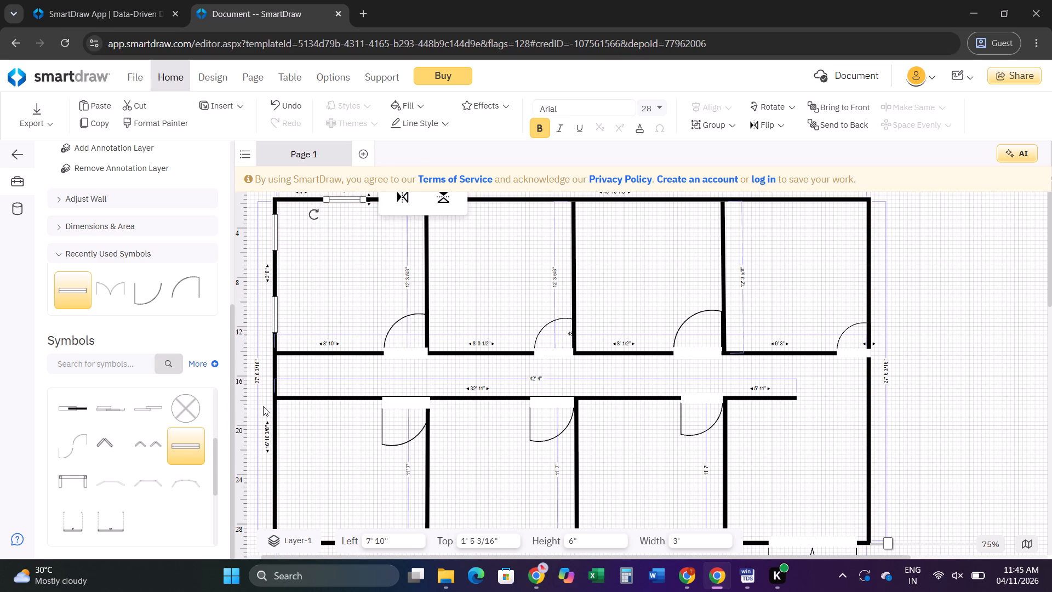
left_click_drag(263, 406, 516, 198)
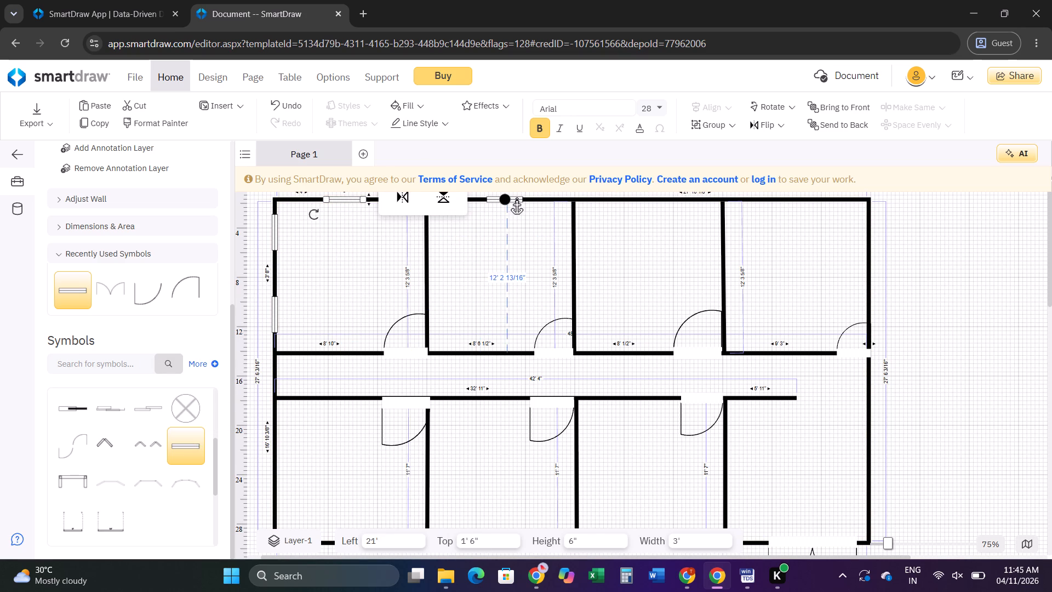
left_click_drag(516, 198, 546, 195)
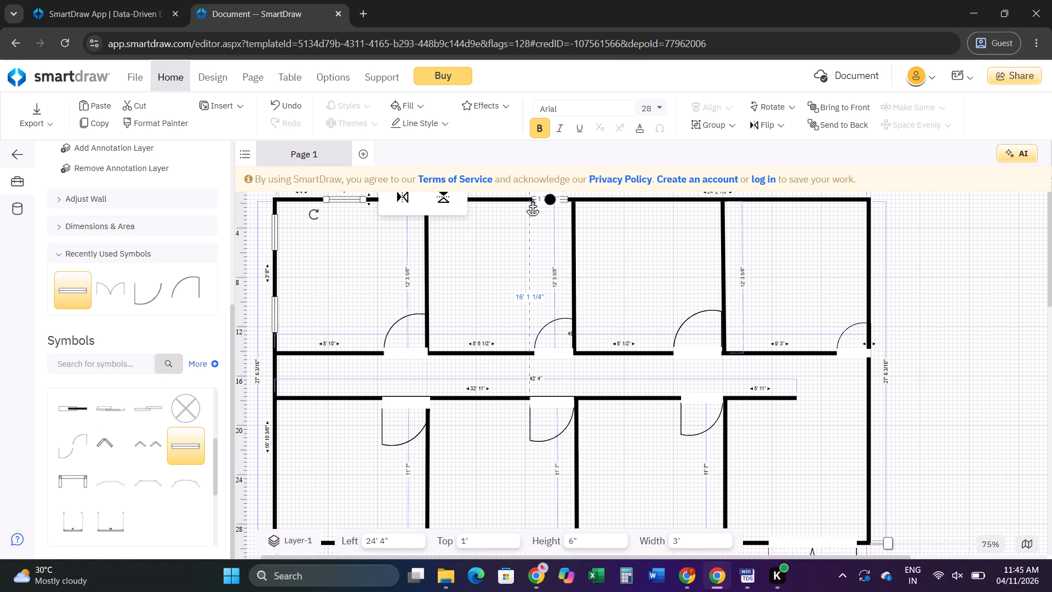
left_click_drag(194, 447, 450, 197)
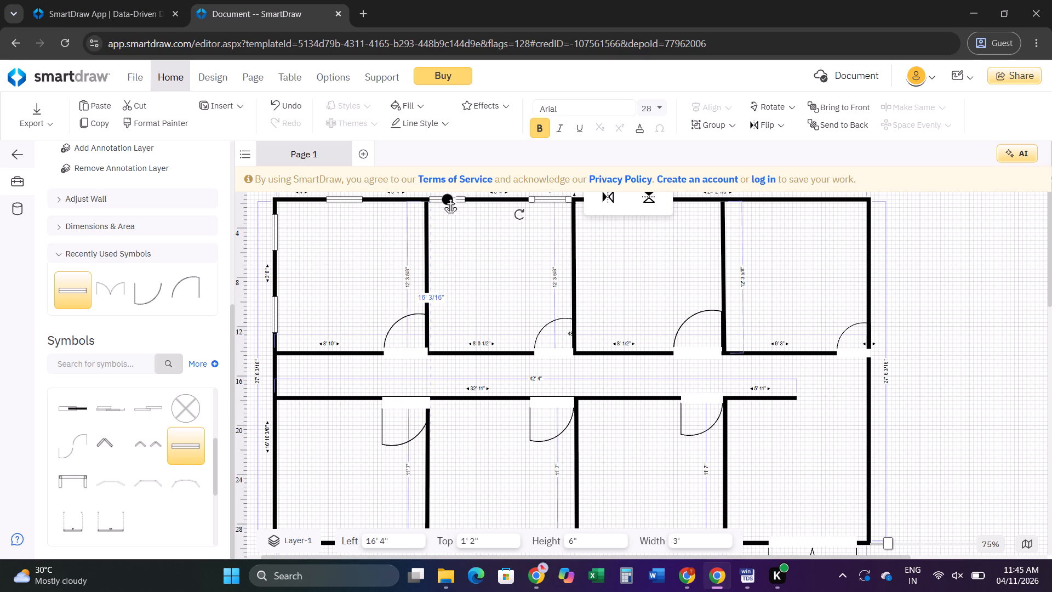
left_click_drag(450, 197, 471, 194)
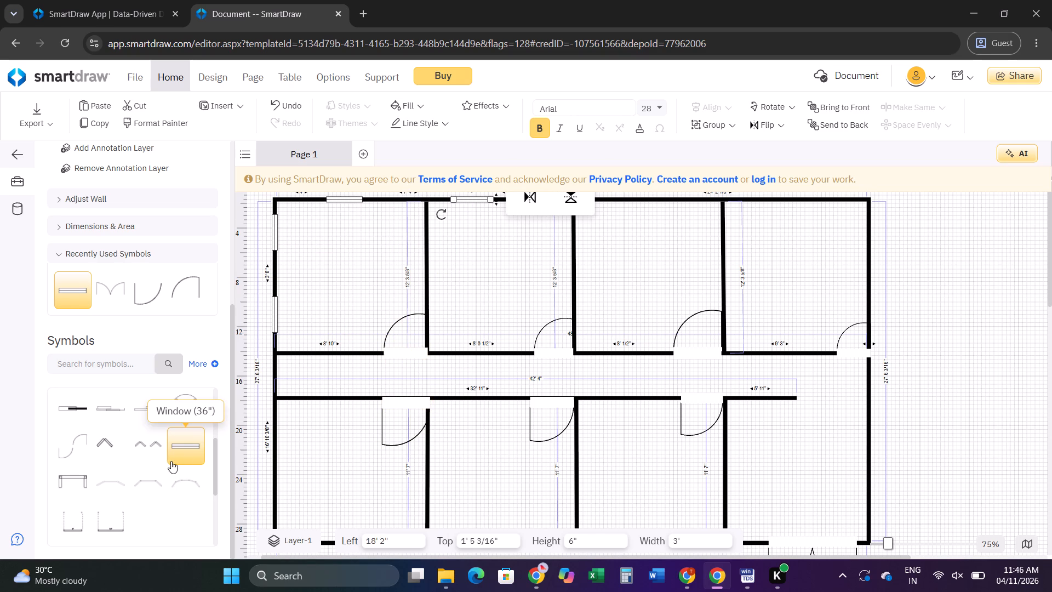
Add a 36" window to the upper corridor wall in each of the first and second rooms, beside their doors.
left_click_drag(183, 446, 329, 351)
left_click_drag(194, 441, 492, 348)
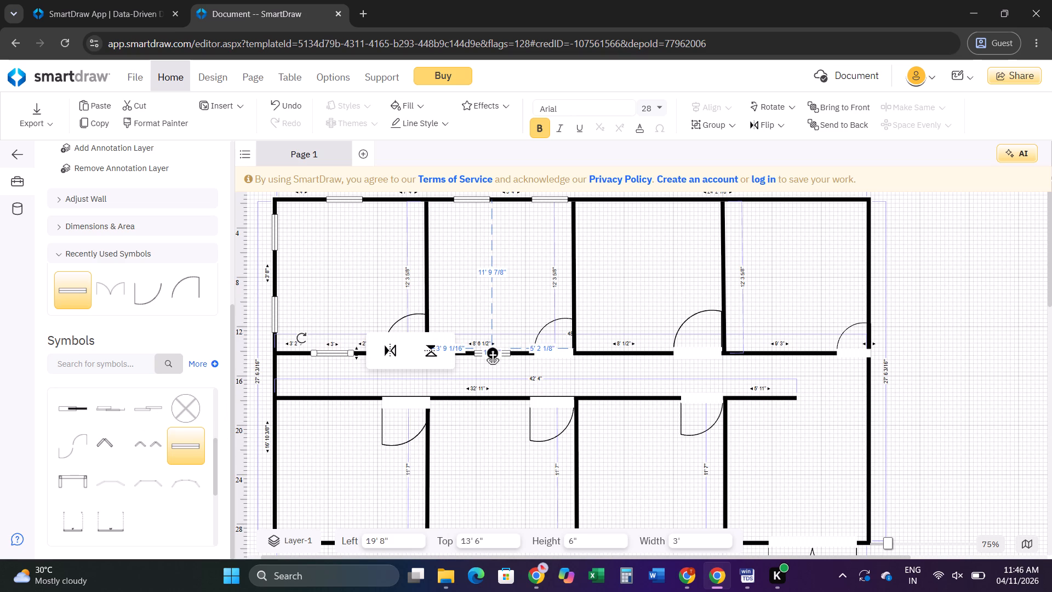
left_click_drag(492, 348, 483, 350)
Add a 36" window to the third upper room's top outer wall and another to its corridor wall beside the door.
scroll(699, 324, "up", 2)
scroll(645, 293, "up", 2)
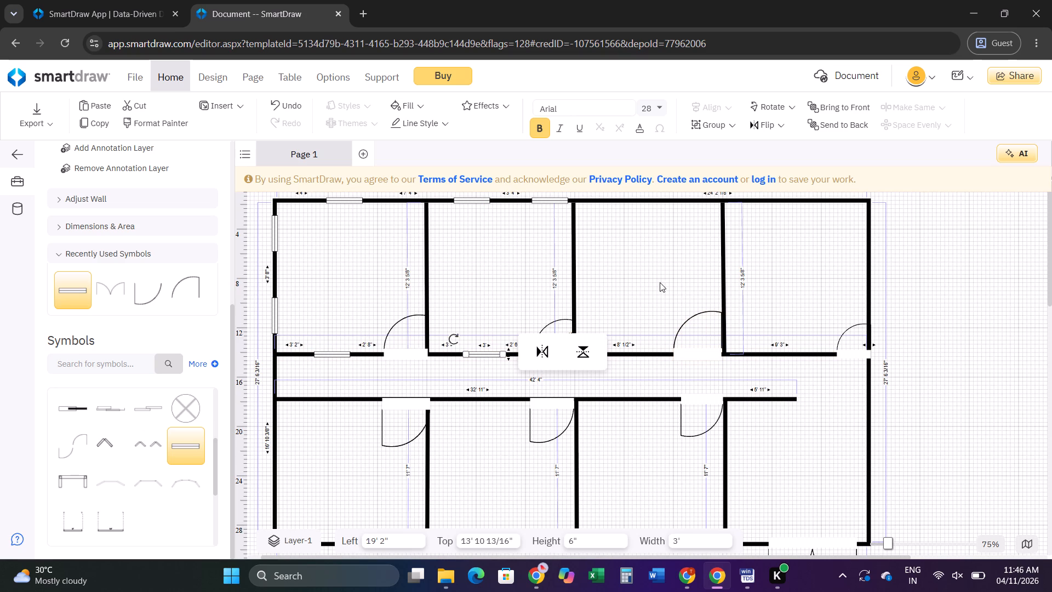
left_click_drag(197, 448, 602, 204)
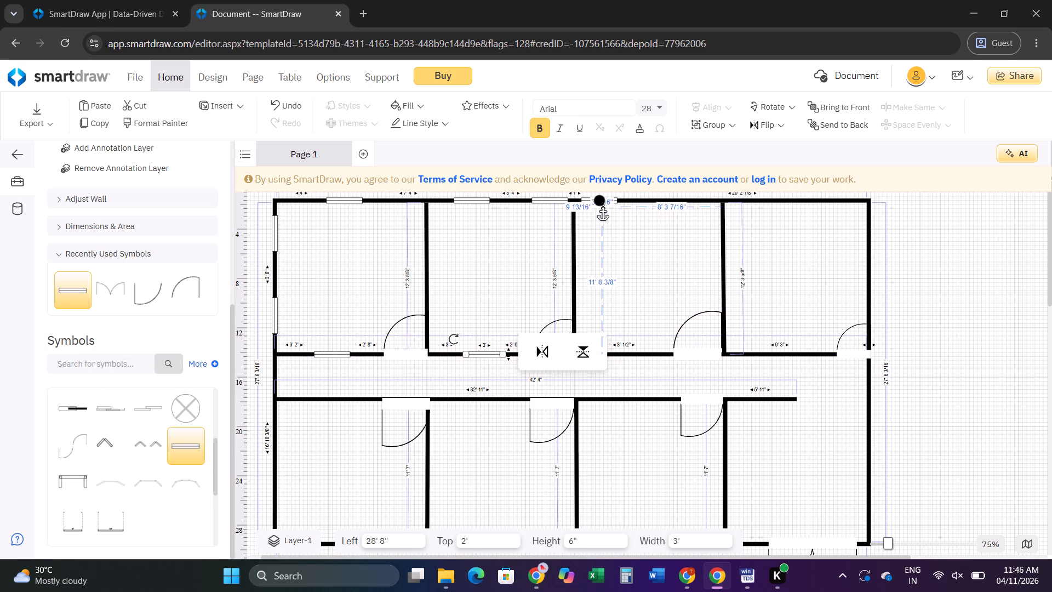
left_click_drag(602, 204, 612, 204)
left_click_drag(188, 443, 711, 218)
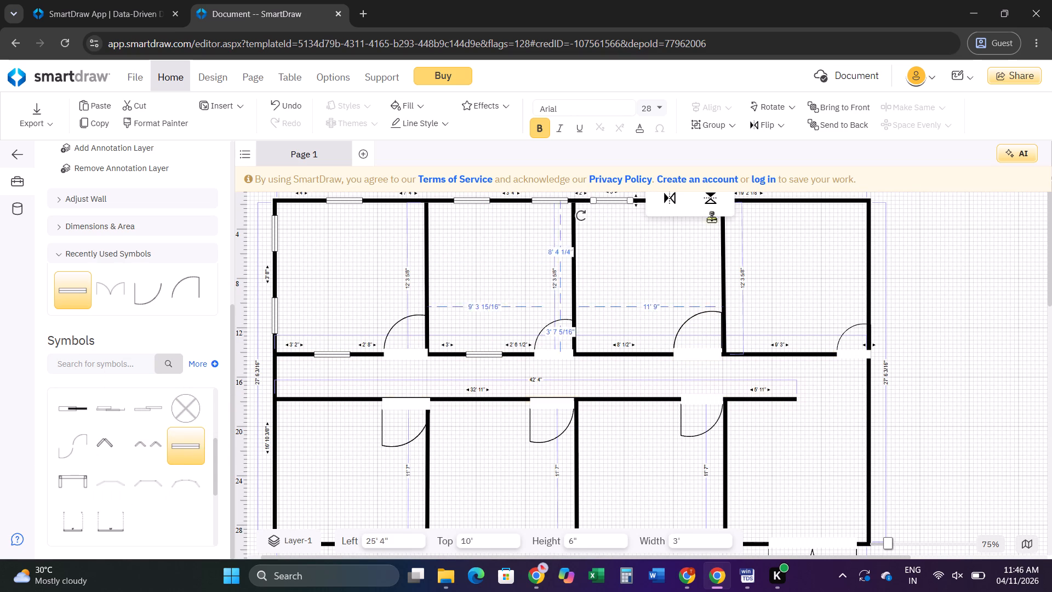
left_click_drag(711, 218, 614, 358)
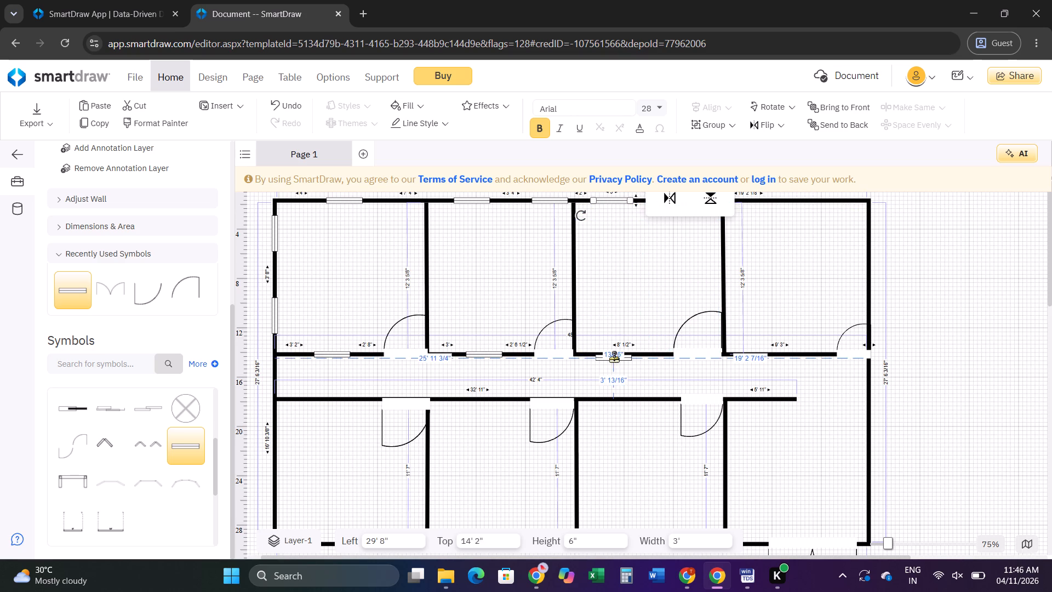
left_click_drag(614, 358, 620, 352)
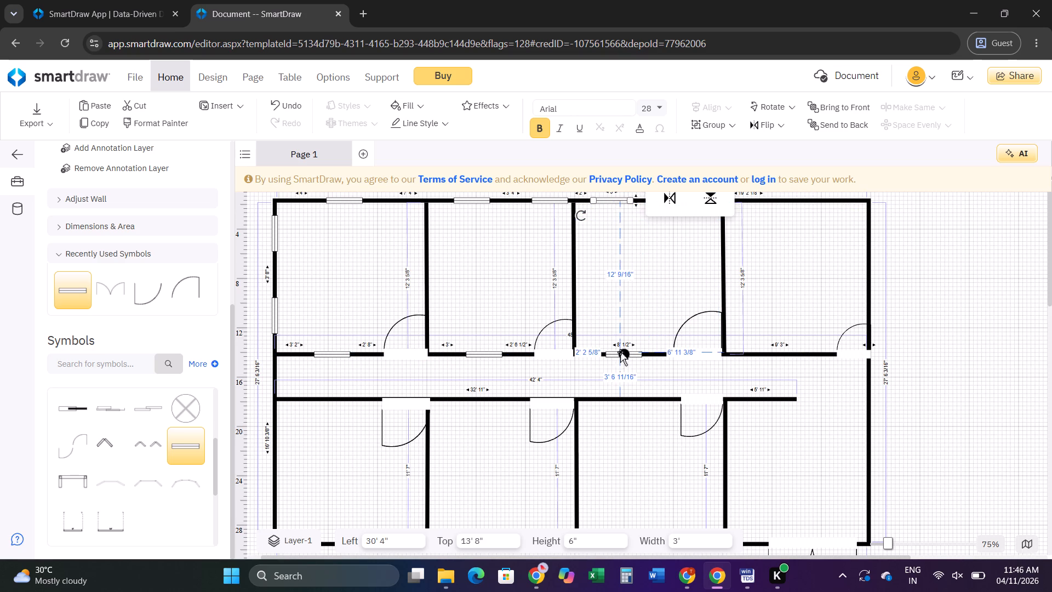
Add a second 36" window to the third upper room's top outer wall, near the partition with the fourth room.
left_click_drag(194, 449, 678, 196)
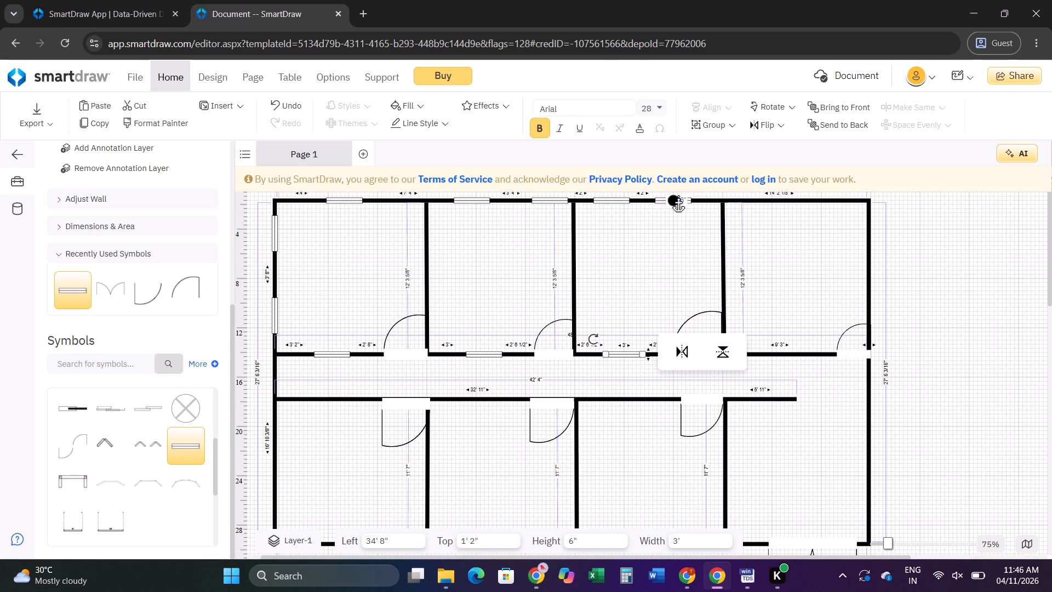
left_click_drag(678, 196, 678, 197)
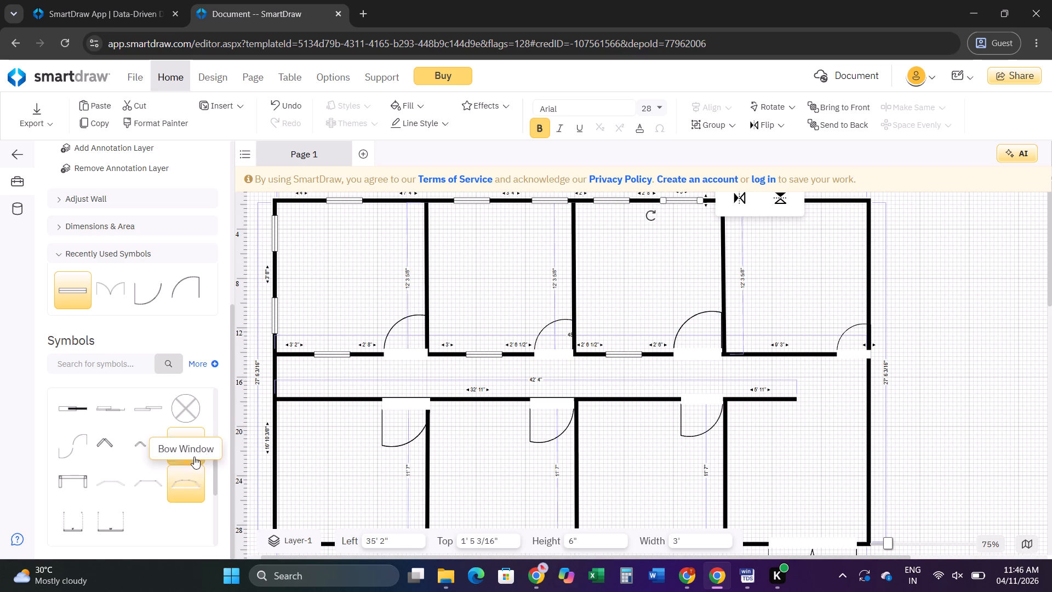
Add 36" windows to the fourth upper room: two in its top outer wall and one in its corridor wall.
left_click_drag(197, 445, 840, 203)
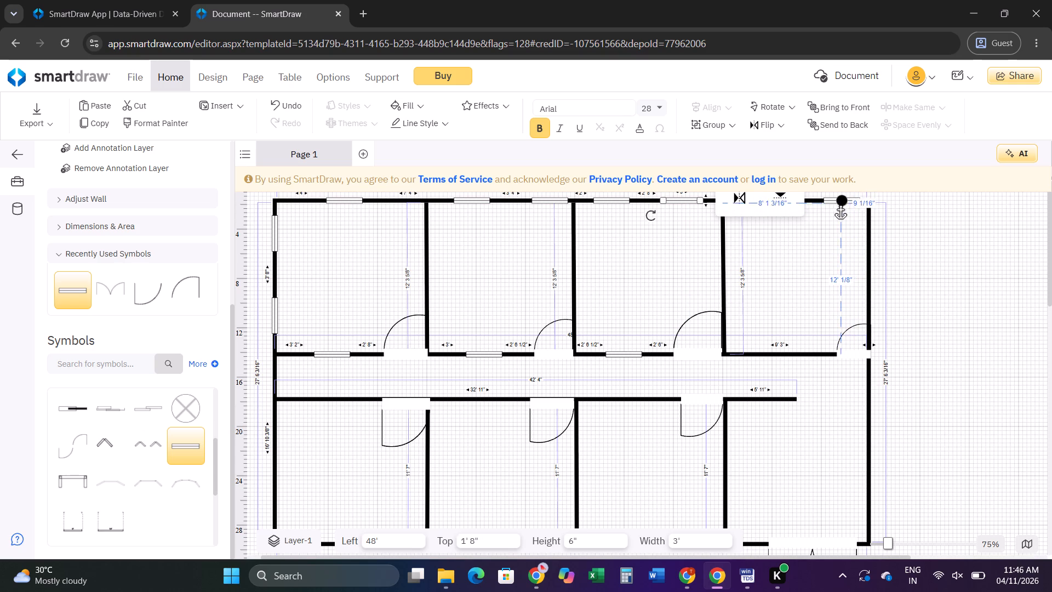
left_click_drag(840, 203, 842, 200)
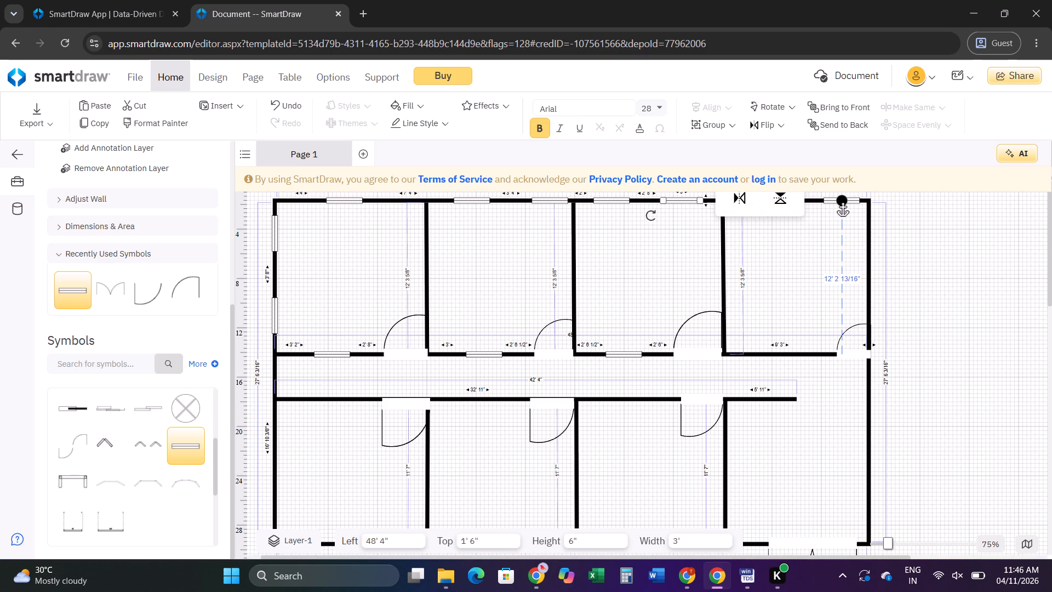
left_click_drag(842, 200, 844, 200)
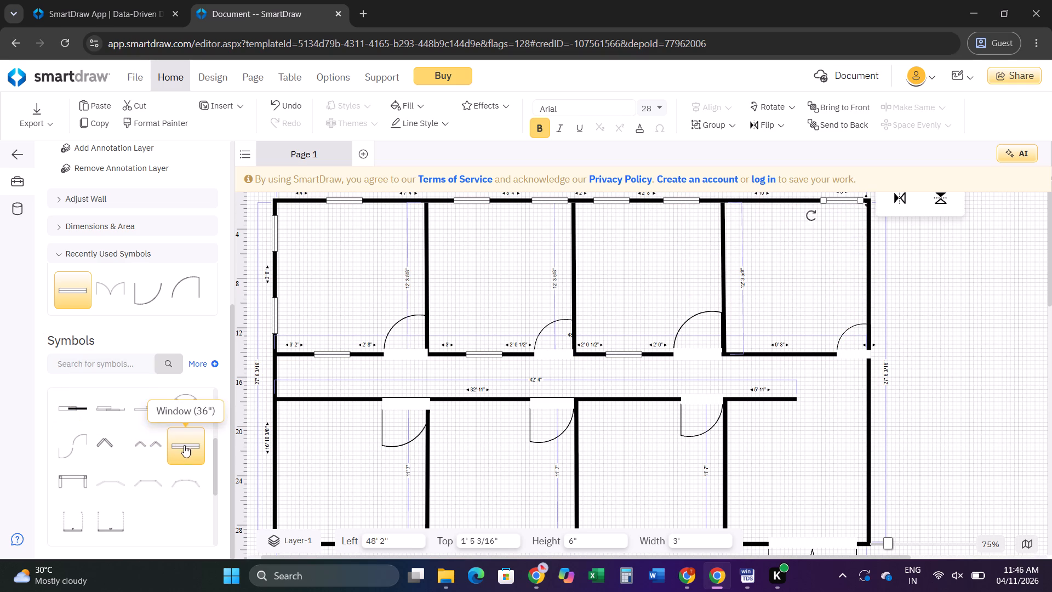
left_click_drag(185, 444, 776, 349)
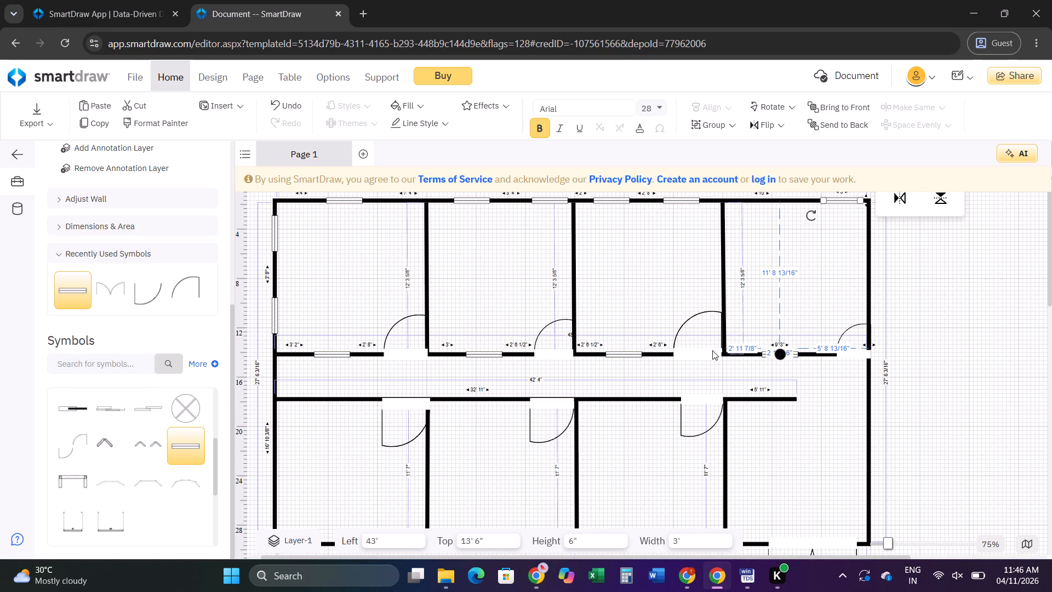
left_click_drag(199, 453, 559, 231)
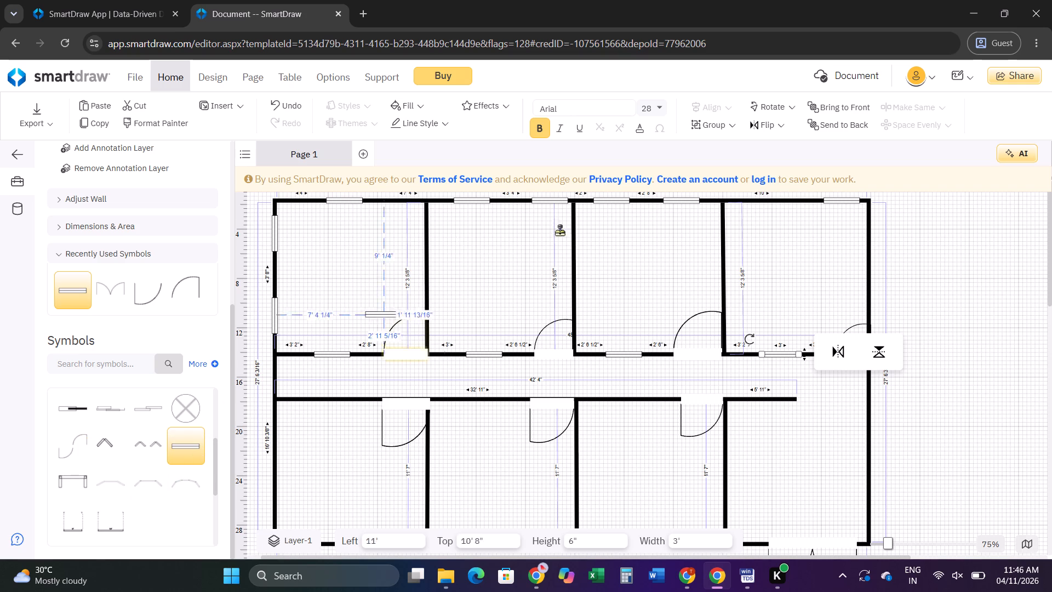
left_click_drag(559, 231, 765, 203)
Add two 36" windows to the outer end wall of the upper plan's first room below the corridor.
scroll(296, 350, "down", 2)
left_click_drag(195, 448, 274, 288)
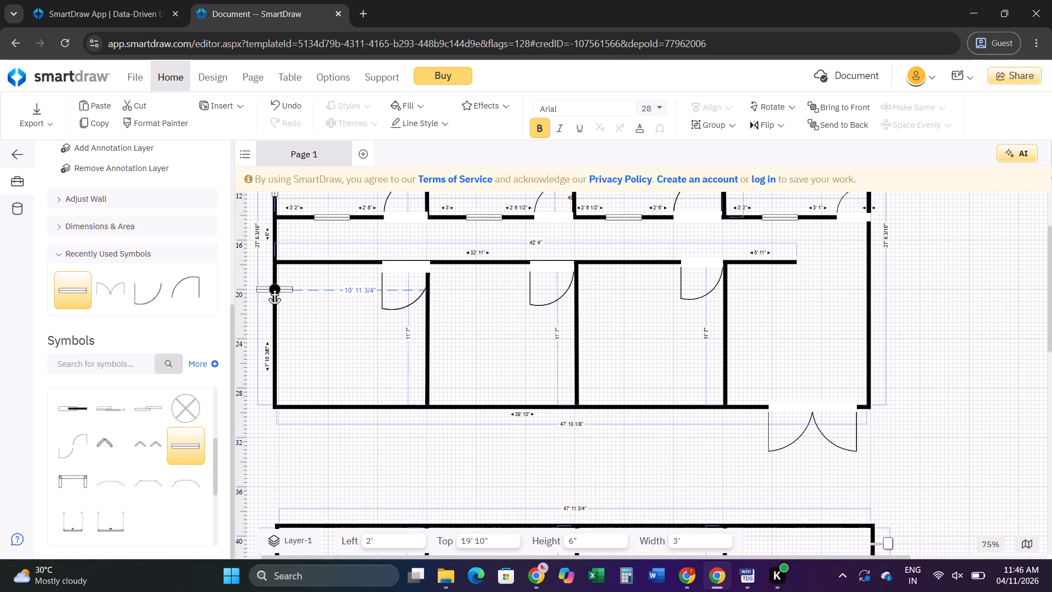
left_click_drag(274, 288, 274, 286)
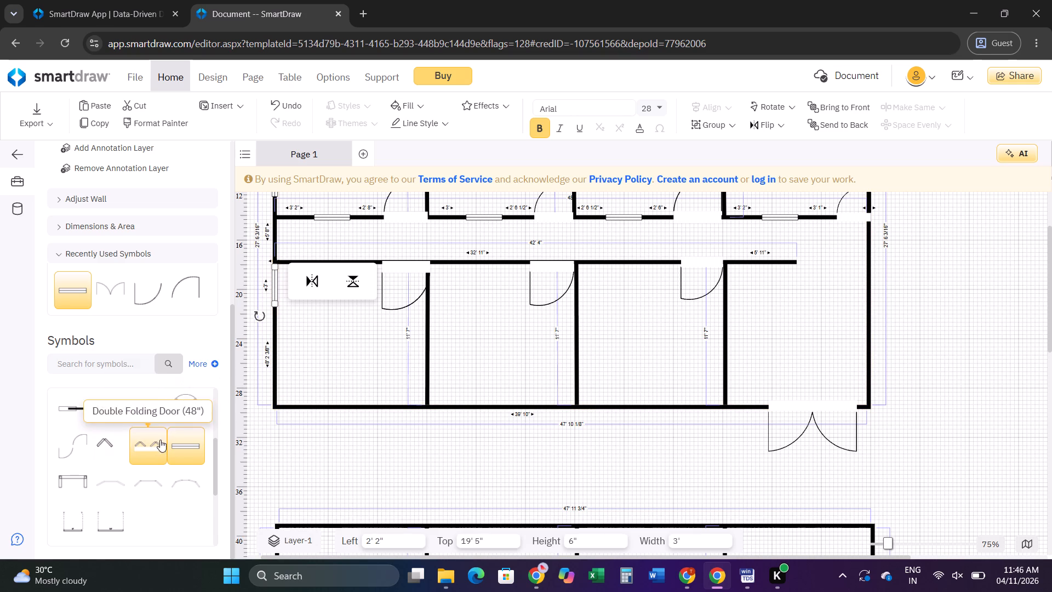
left_click_drag(186, 444, 273, 369)
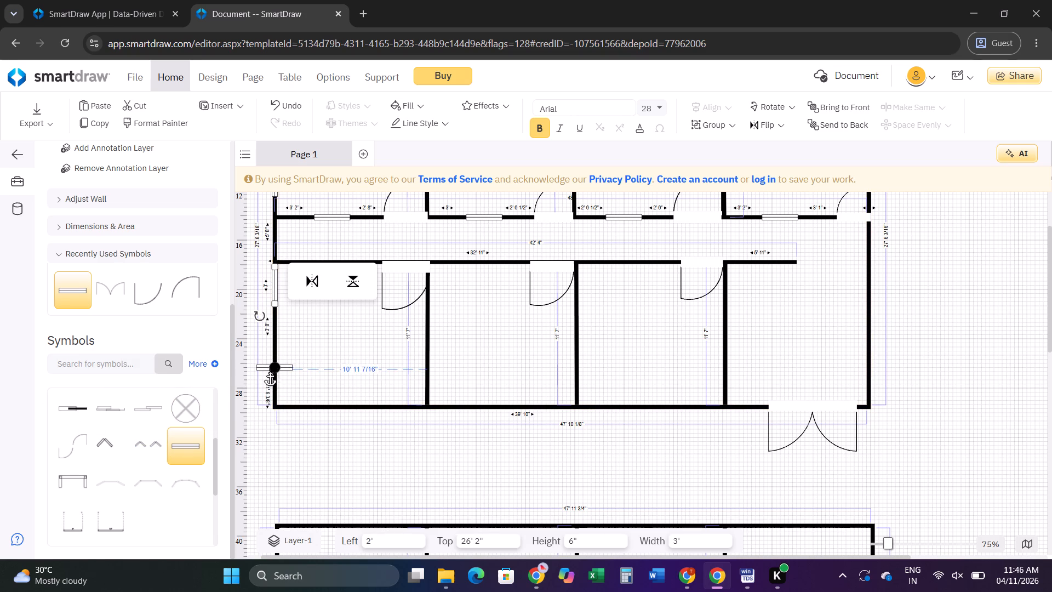
Add two 36" windows to the same room's bottom outer wall and one to its corridor wall beside the door.
left_click_drag(181, 449, 283, 413)
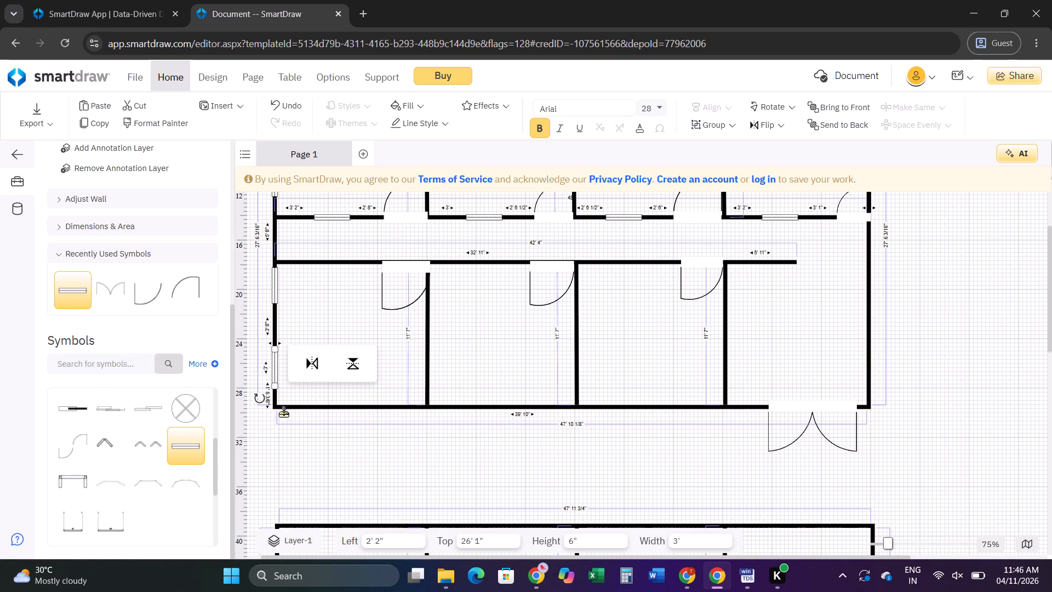
left_click_drag(283, 413, 307, 406)
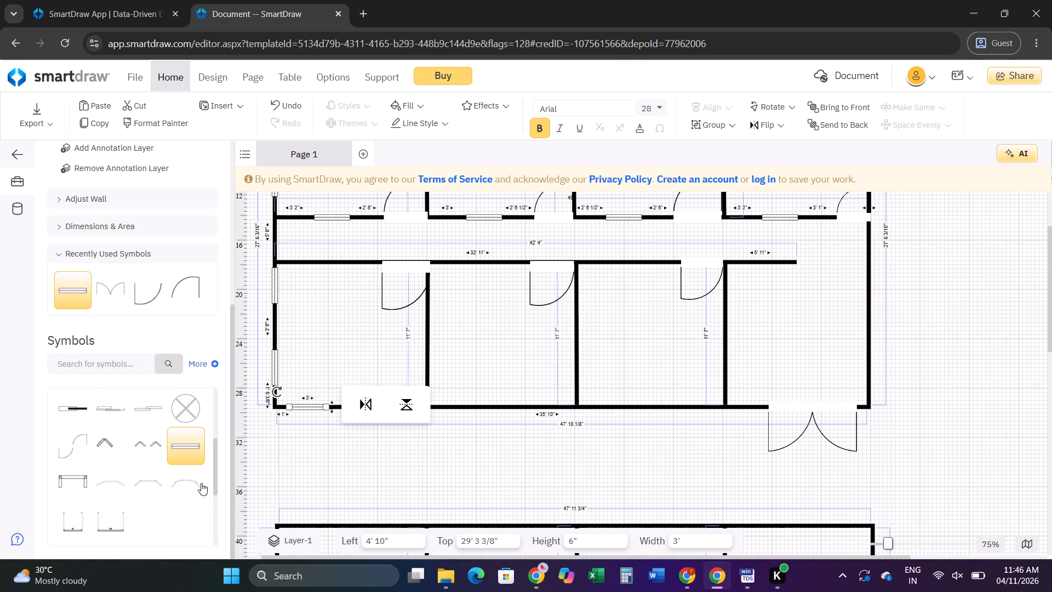
left_click_drag(175, 443, 318, 408)
left_click_drag(318, 408, 384, 399)
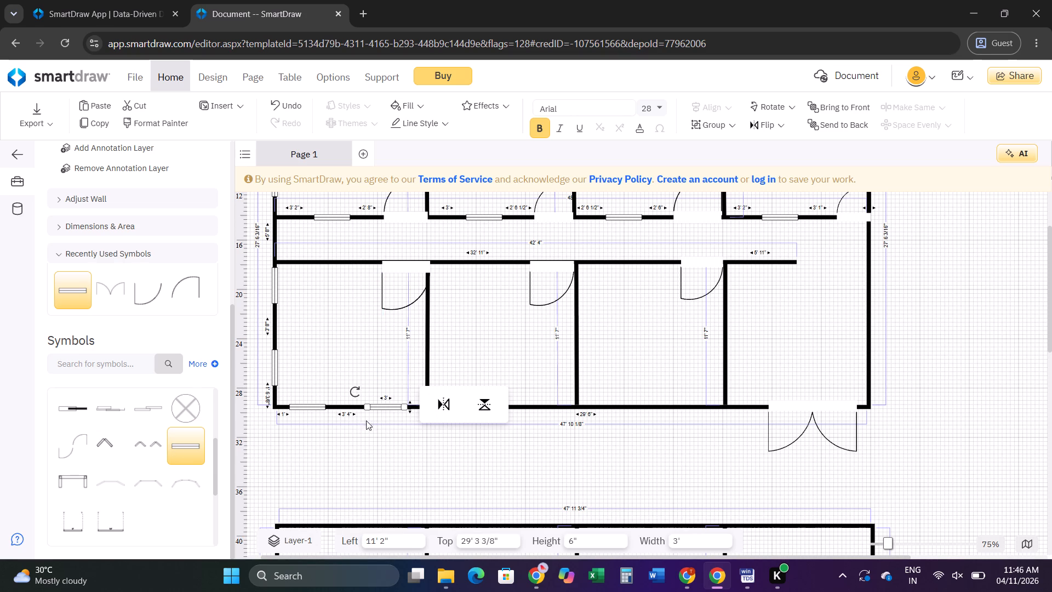
left_click_drag(192, 439, 308, 277)
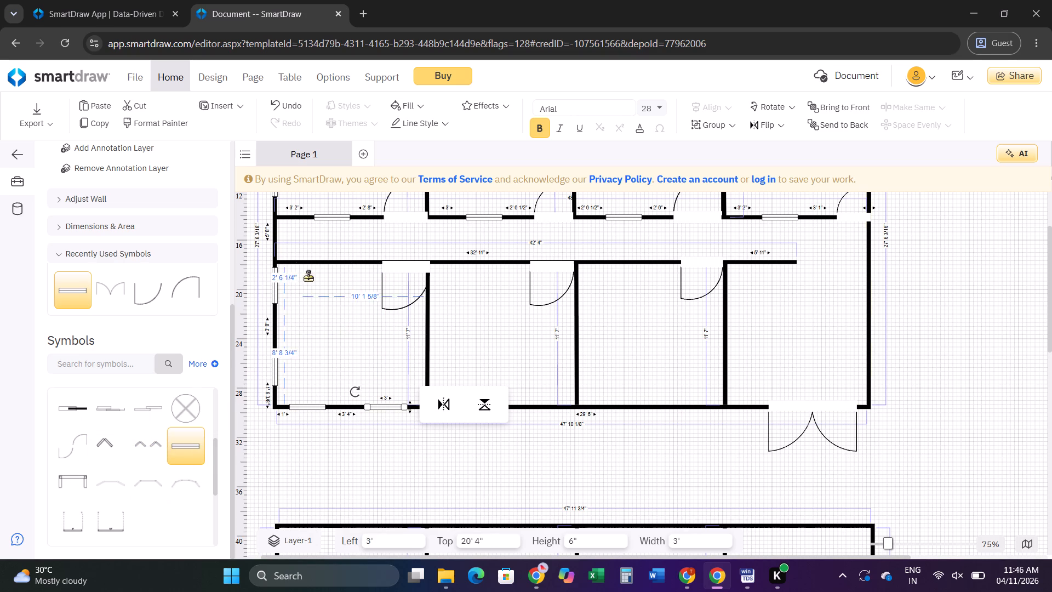
left_click_drag(308, 277, 326, 261)
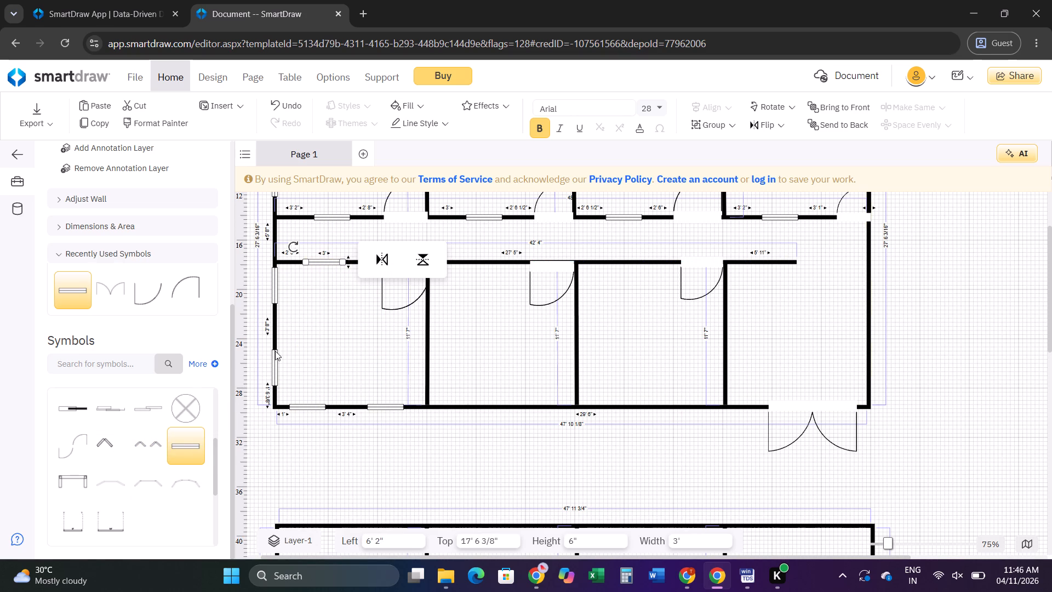
Add 36" windows to the second room below the corridor: one in its corridor wall and two in its bottom outer wall.
left_click_drag(191, 446, 488, 293)
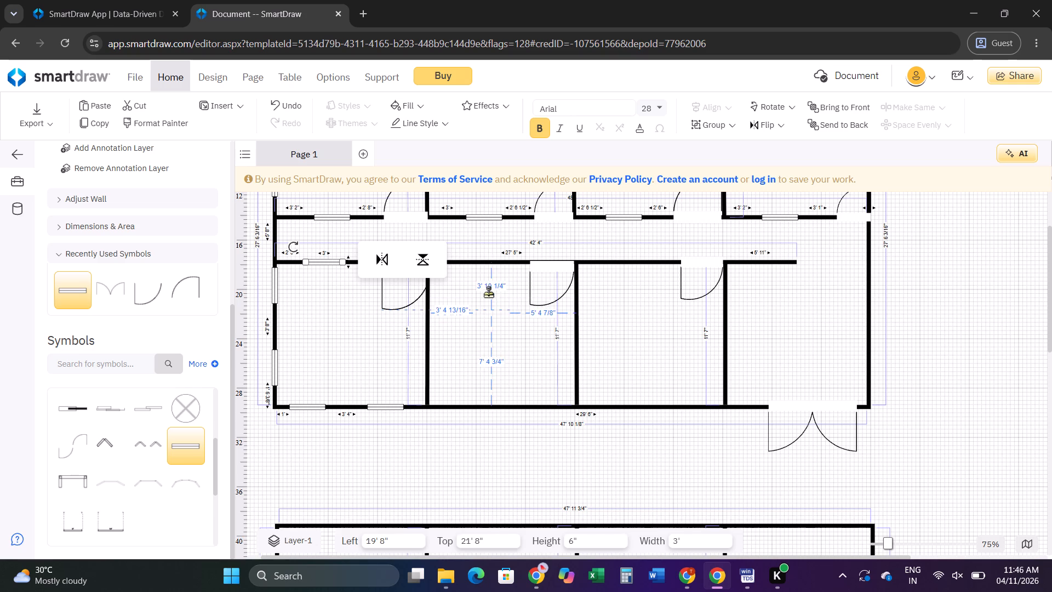
left_click_drag(488, 293, 478, 260)
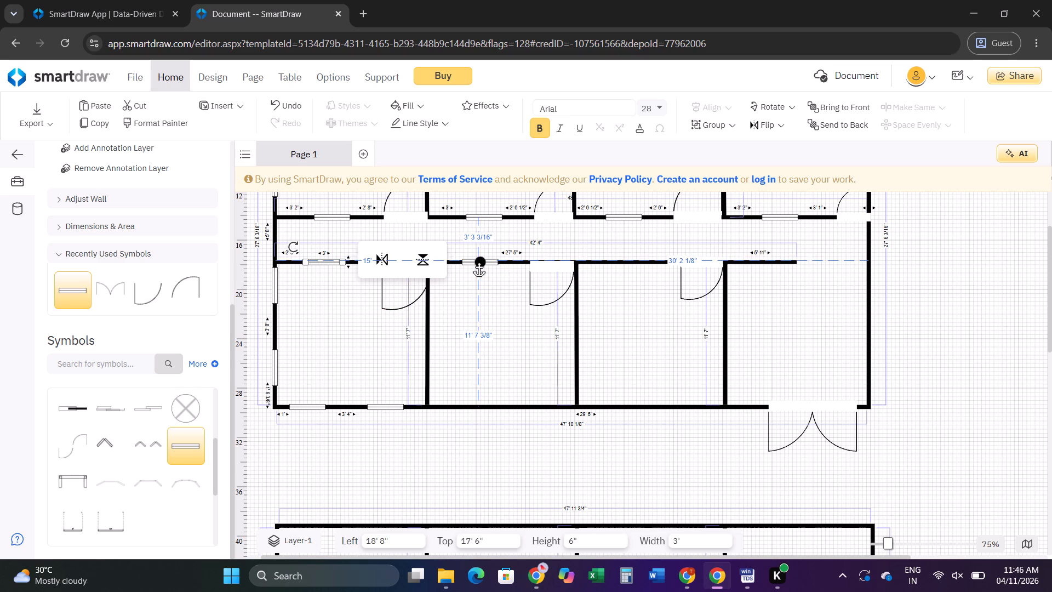
left_click_drag(478, 260, 481, 261)
left_click_drag(191, 451, 217, 439)
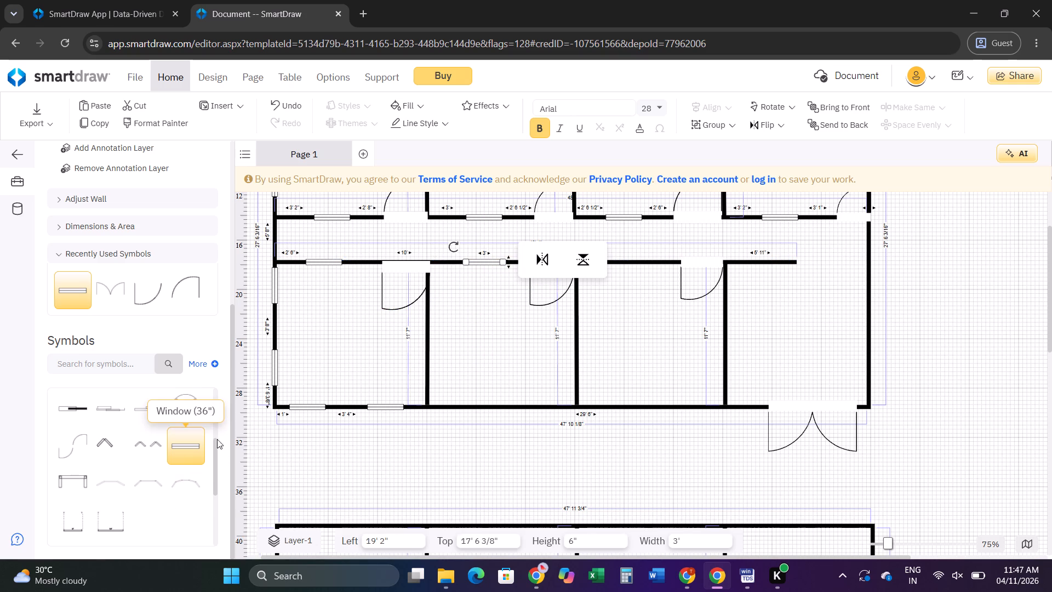
left_click_drag(217, 439, 544, 406)
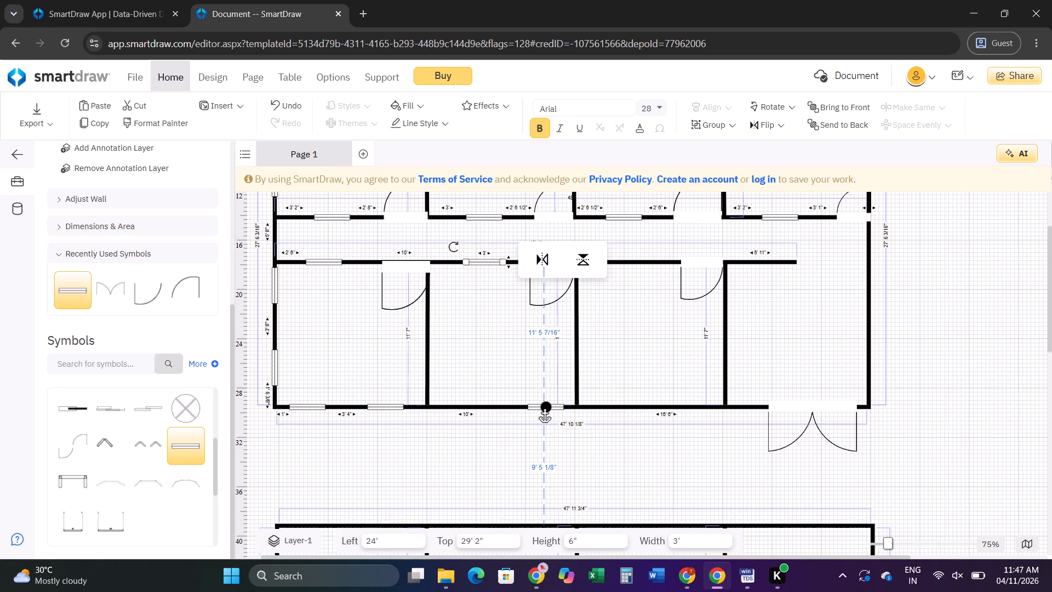
left_click_drag(544, 406, 544, 406)
left_click_drag(195, 440, 563, 414)
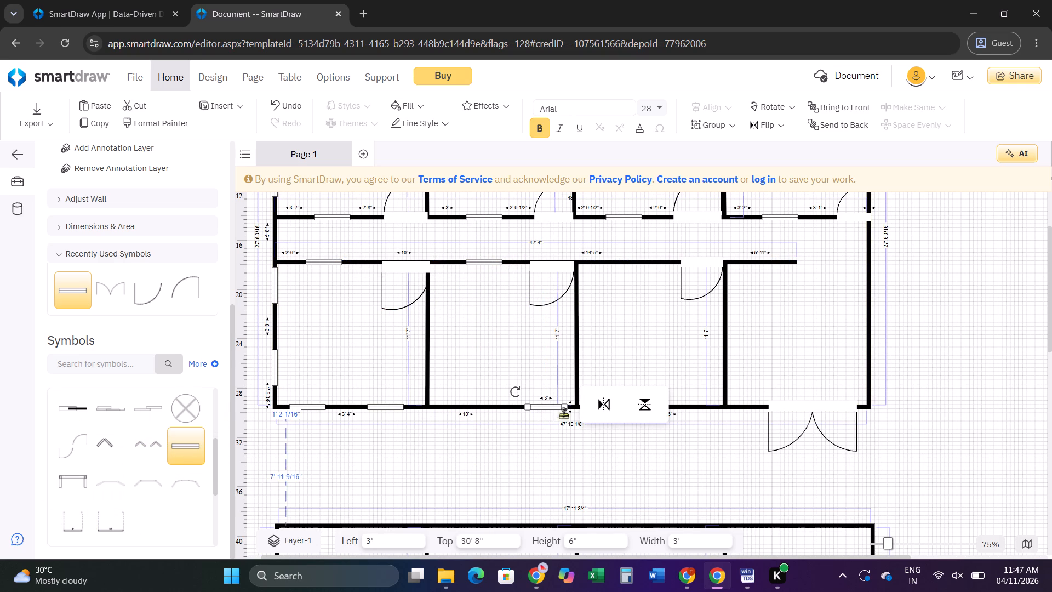
left_click_drag(563, 414, 467, 413)
Add 36" windows to the third room below the corridor: one in its corridor wall and two in its bottom outer wall.
scroll(594, 341, "up", 1)
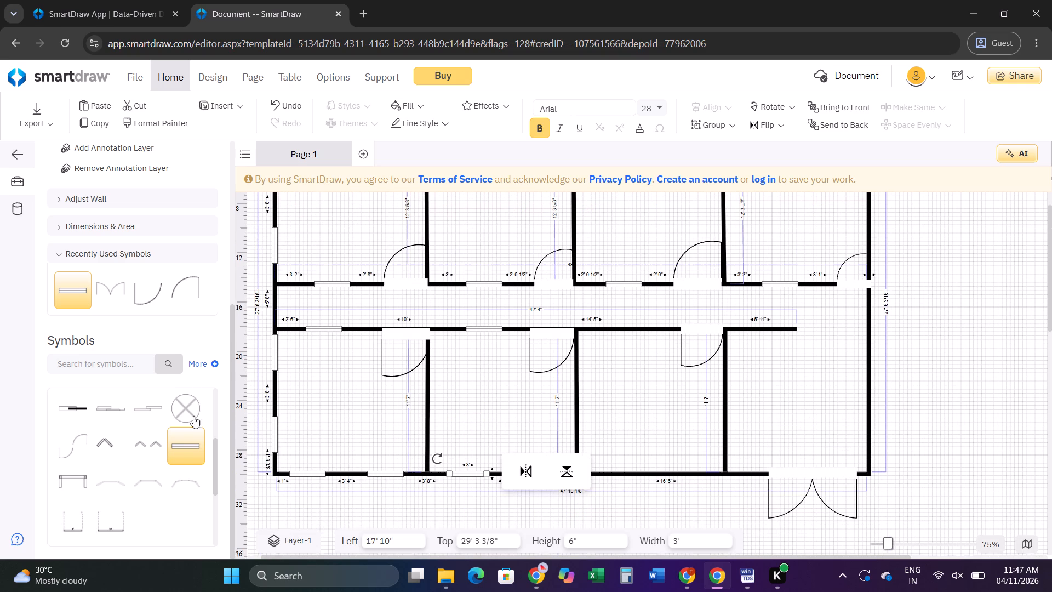
left_click_drag(182, 448, 340, 384)
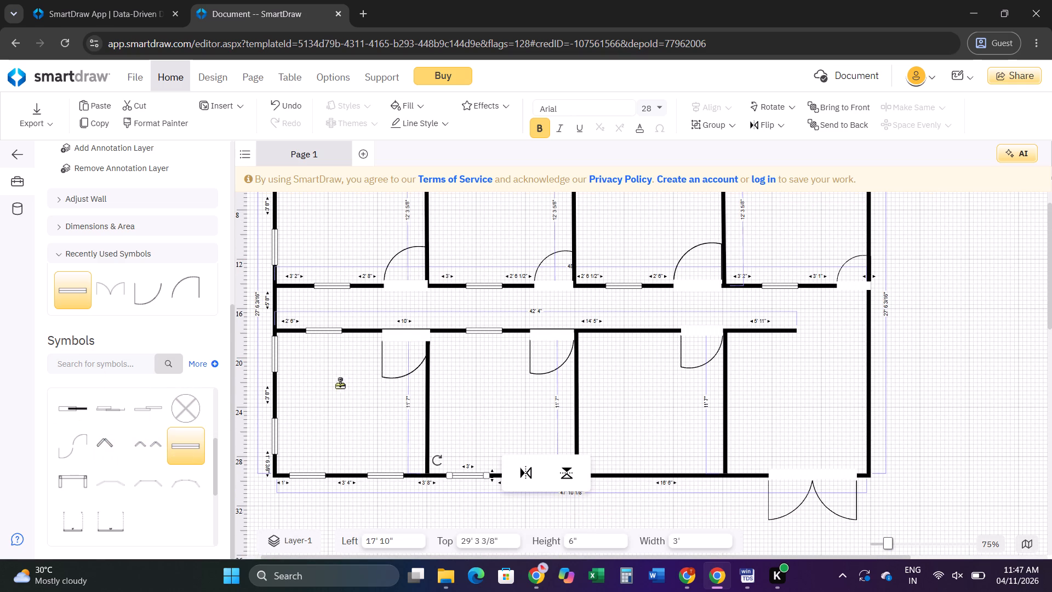
left_click_drag(340, 384, 625, 333)
left_click_drag(193, 456, 540, 458)
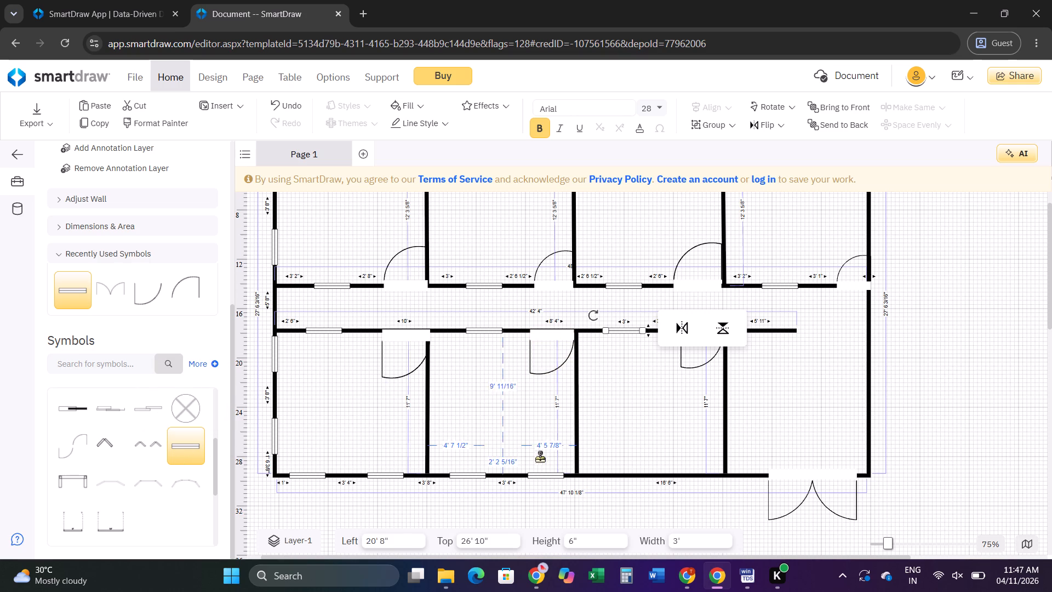
left_click_drag(540, 458, 608, 474)
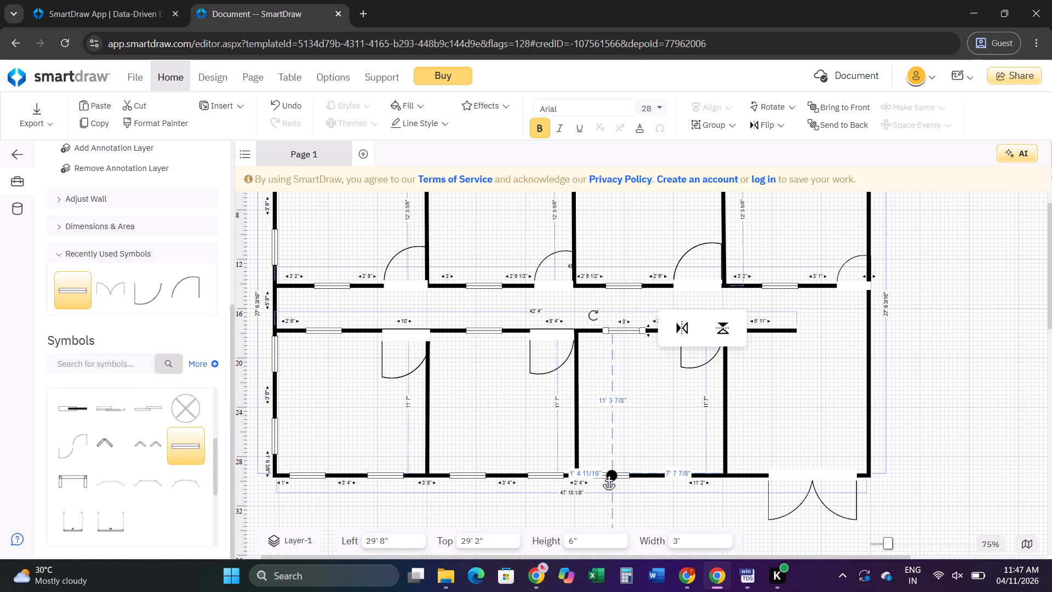
left_click_drag(608, 474, 723, 474)
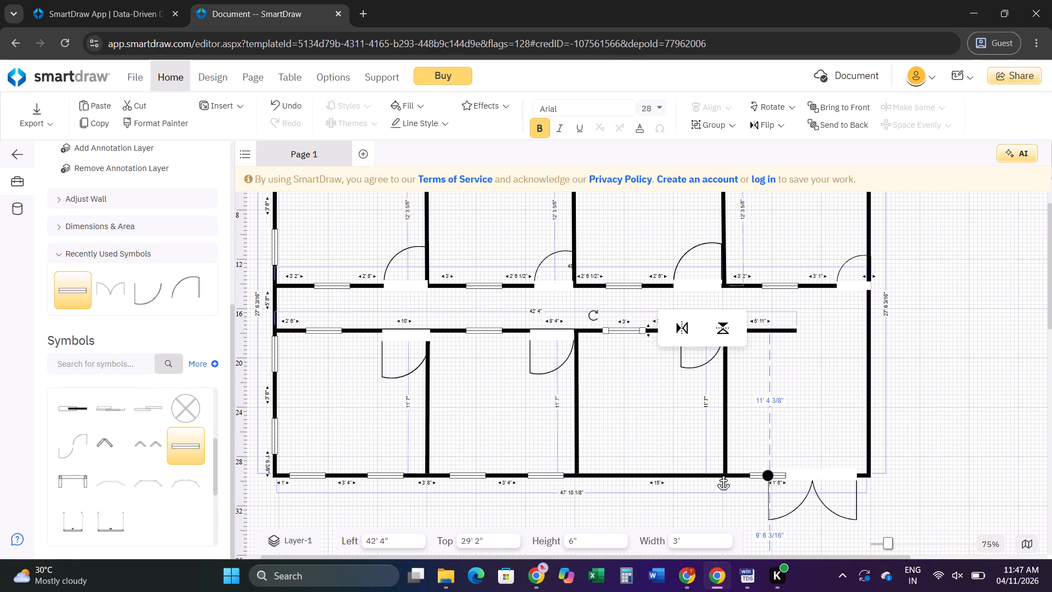
left_click_drag(723, 474, 700, 474)
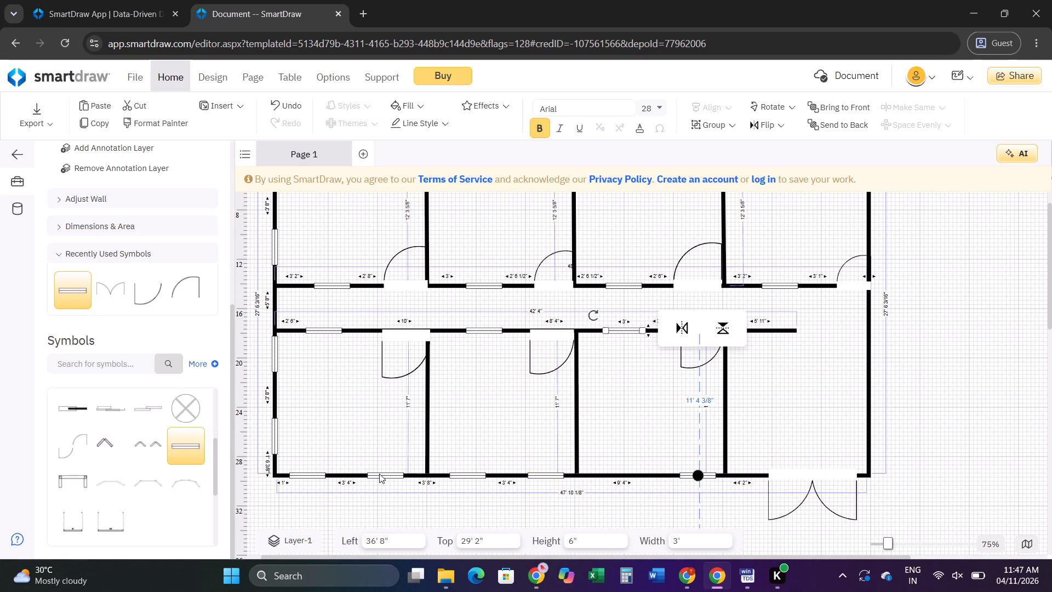
left_click_drag(182, 450, 622, 466)
Add a window to the outer end wall of the double-door entrance area and widen it to 10' 2".
left_click_drag(187, 444, 784, 365)
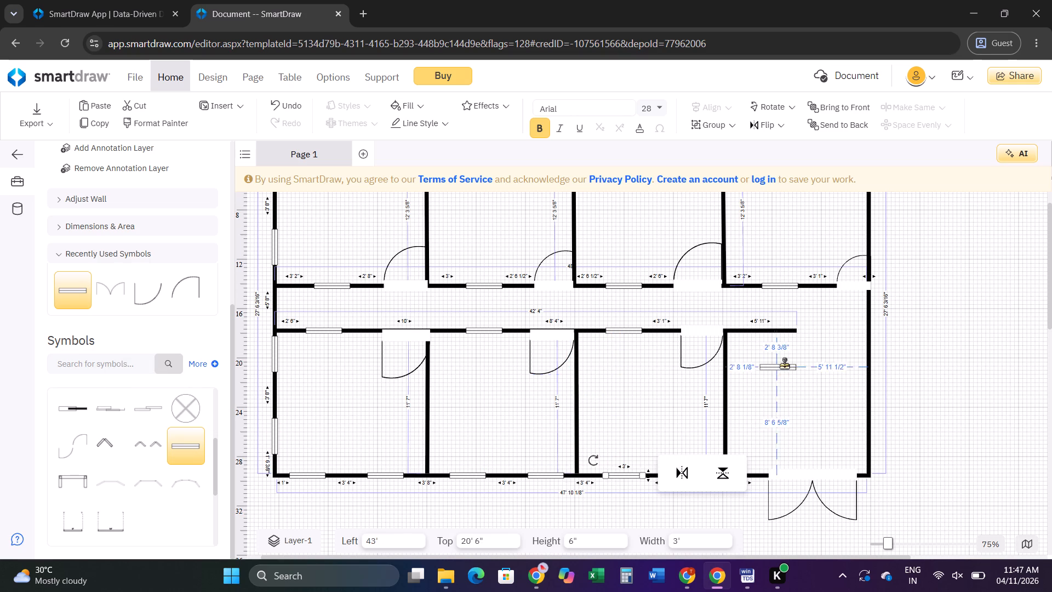
left_click_drag(784, 365, 872, 345)
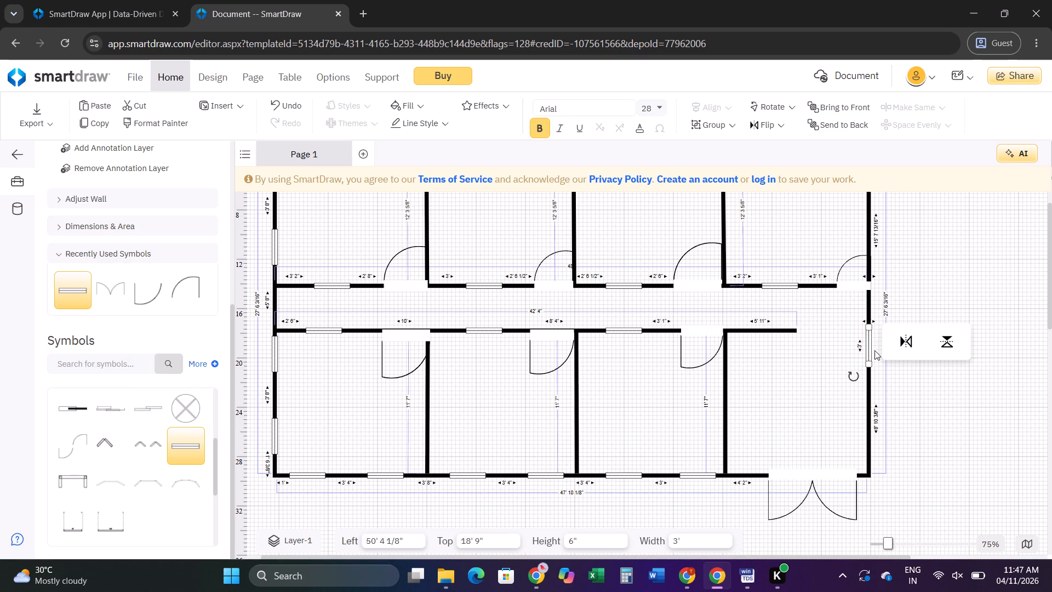
left_click_drag(870, 367, 878, 443)
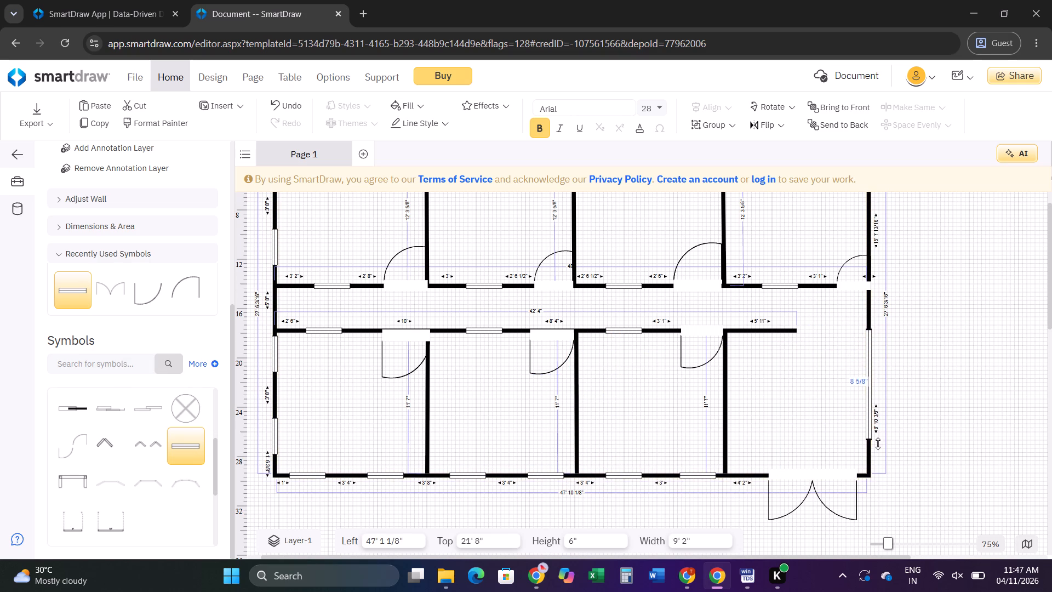
left_click_drag(878, 443, 877, 453)
Move the wide entrance-area window along the end wall, away from the corridor and toward the bottom corner.
scroll(879, 425, "up", 3)
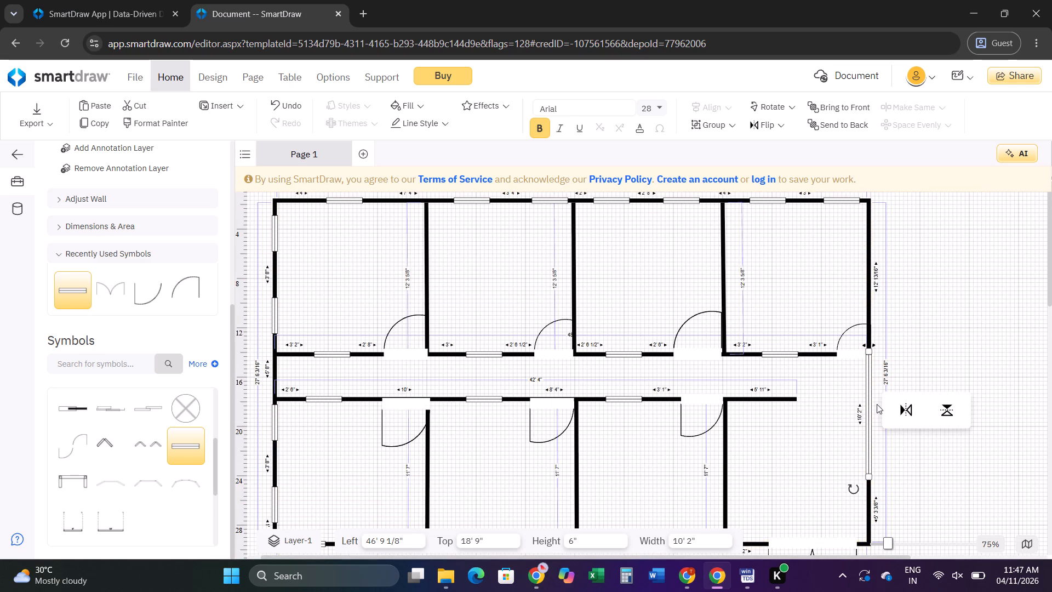
left_click_drag(864, 408, 867, 425)
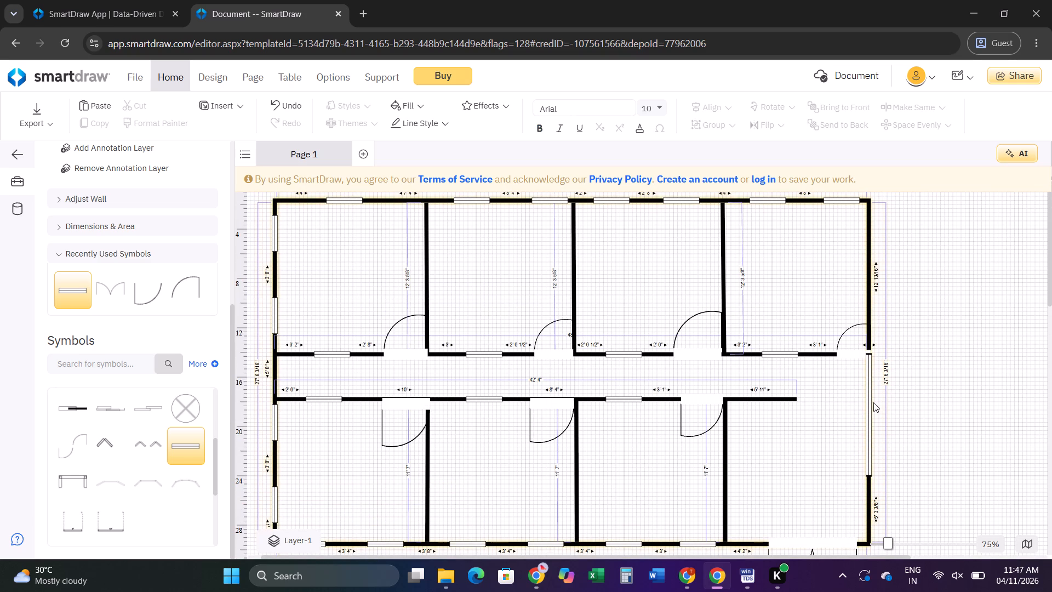
left_click_drag(870, 405, 874, 452)
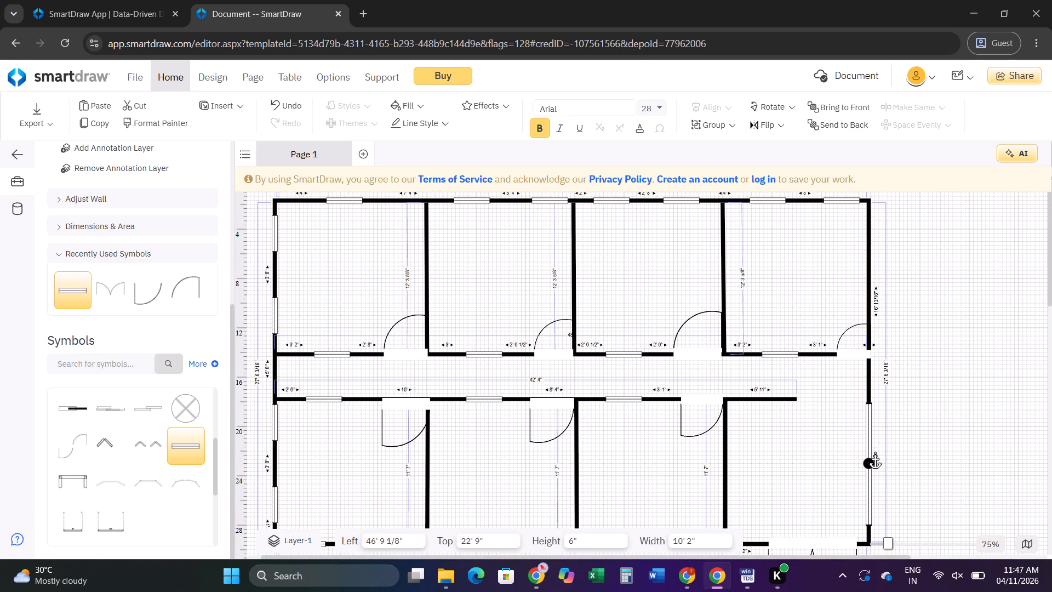
left_click_drag(874, 452, 873, 447)
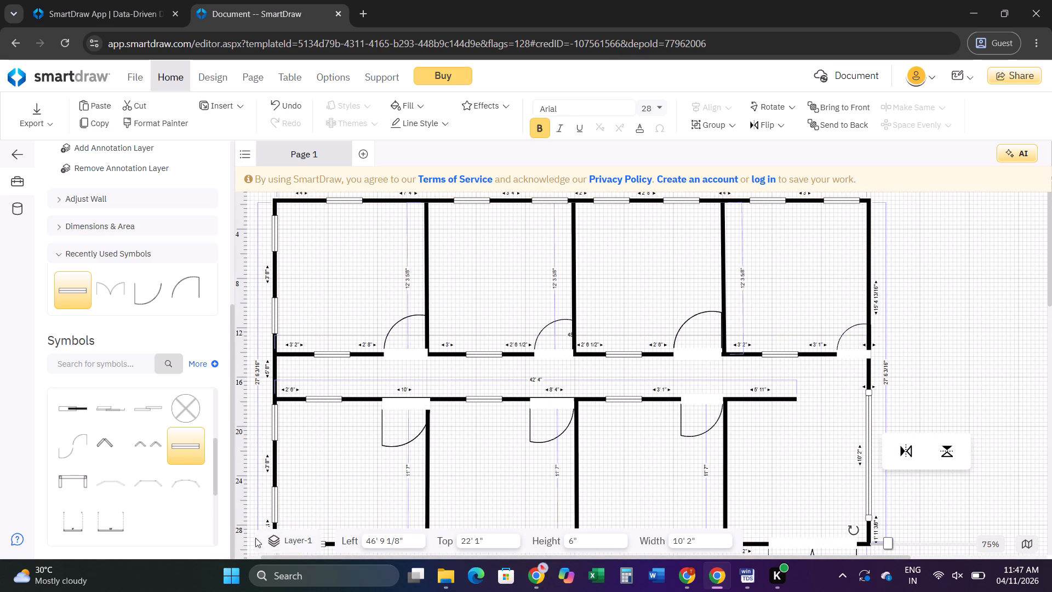
Add a window to the outer end wall of the fourth room above the corridor and widen it along the wall.
left_click_drag(195, 452, 862, 246)
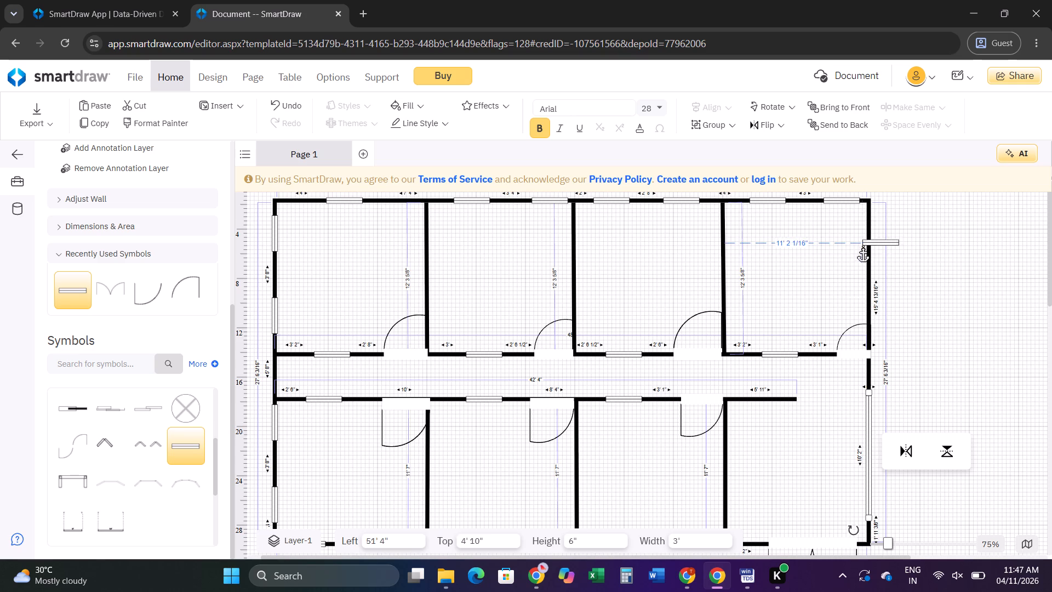
left_click_drag(862, 246, 867, 247)
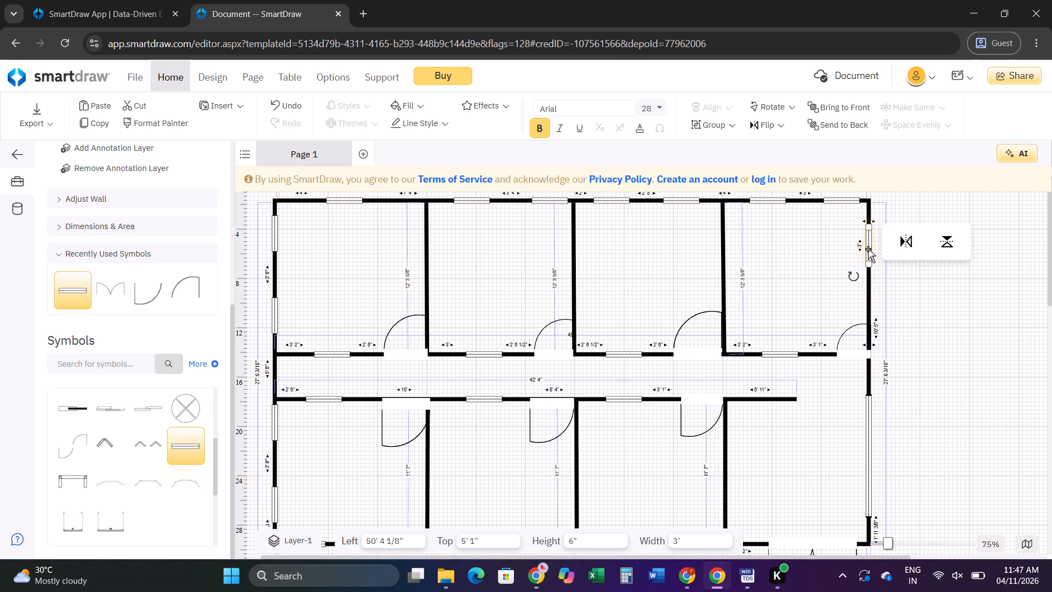
left_click_drag(868, 249, 870, 241)
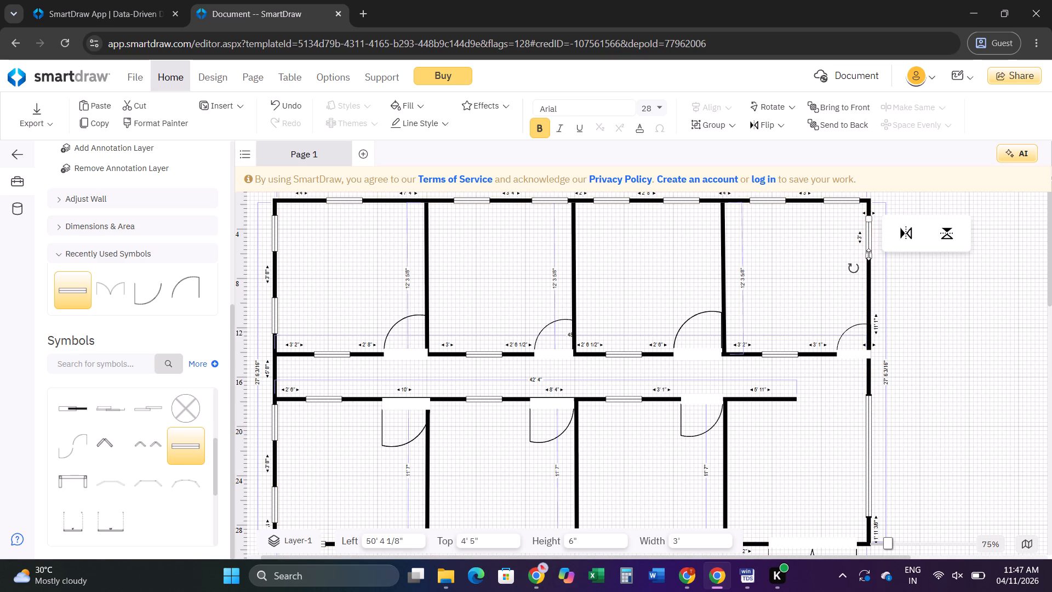
left_click_drag(868, 254, 871, 296)
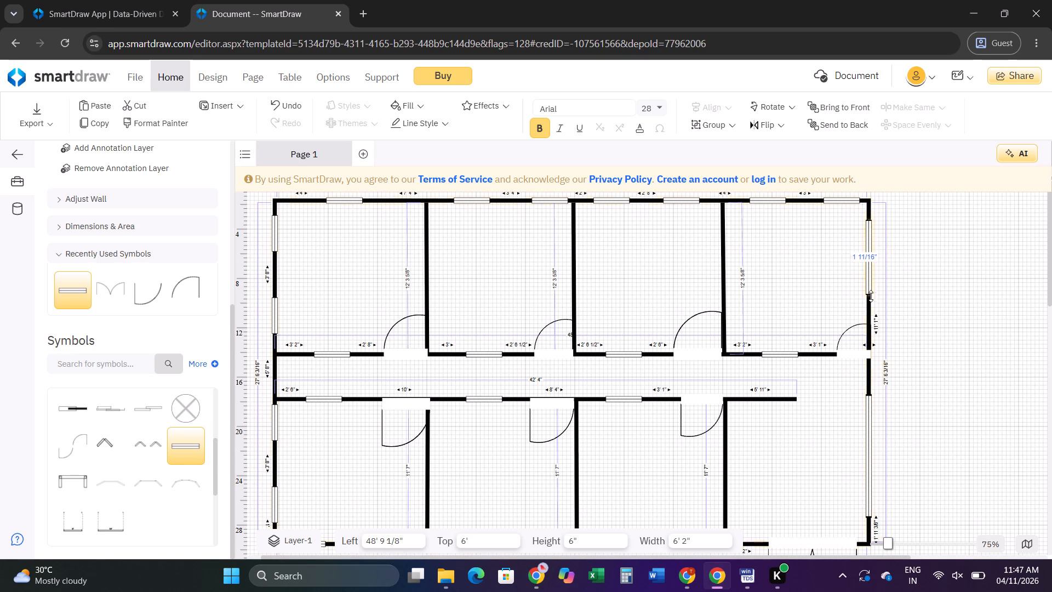
left_click_drag(871, 296, 871, 312)
left_click(954, 268)
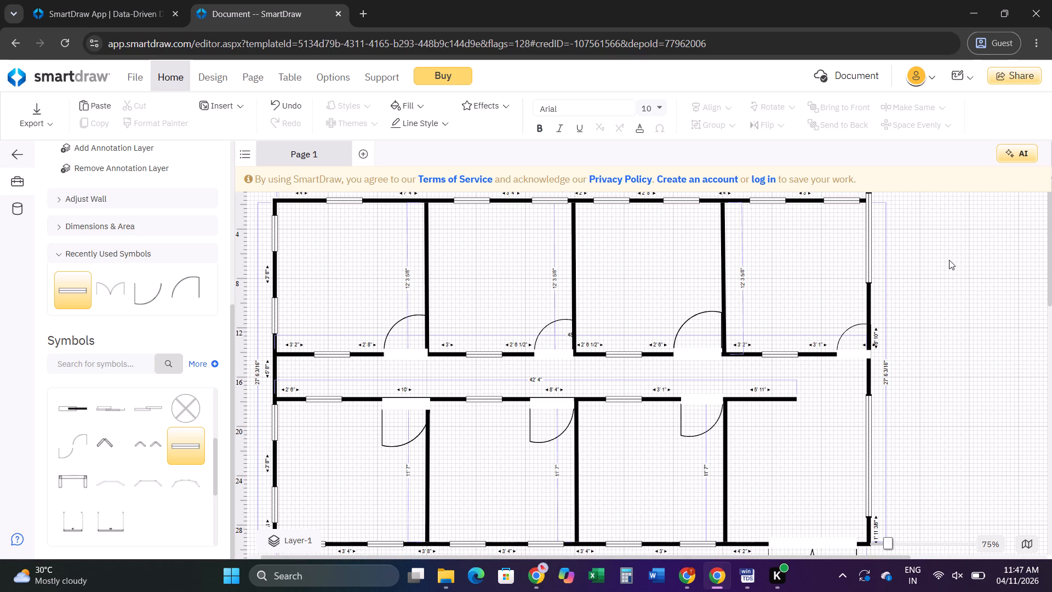
Examine the Doors & Windows and School symbol libraries for classroom items such as chalkboards and student desks.
scroll(949, 260, "down", 1)
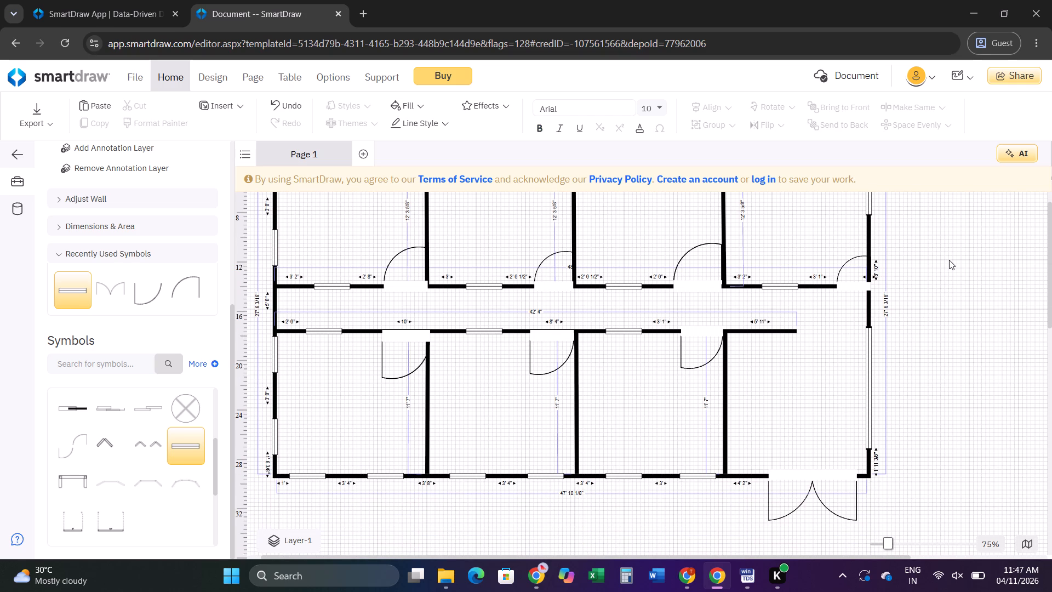
scroll(183, 410, "down", 1)
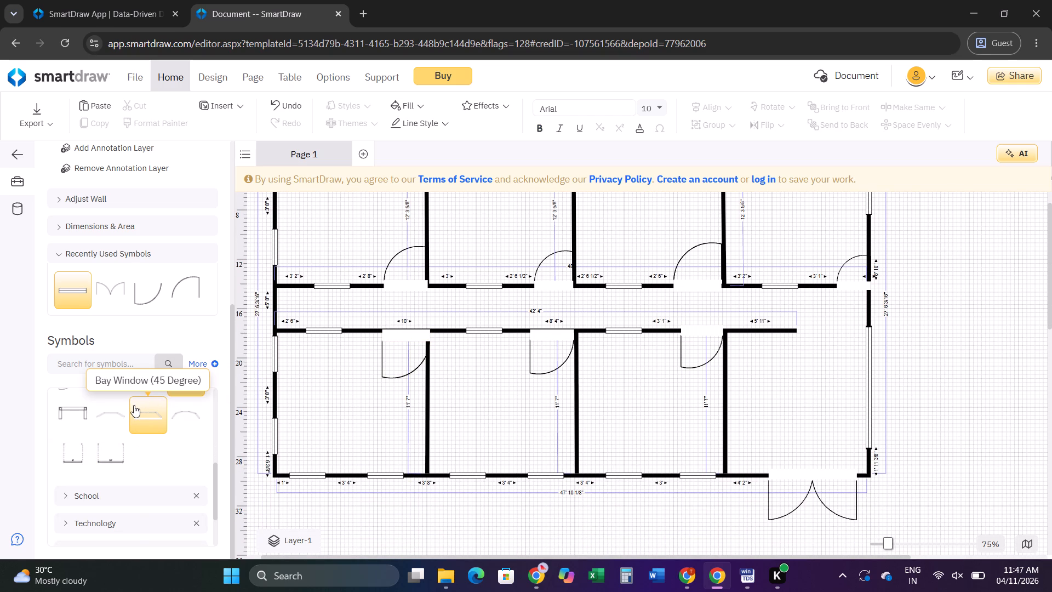
scroll(149, 428, "up", 2)
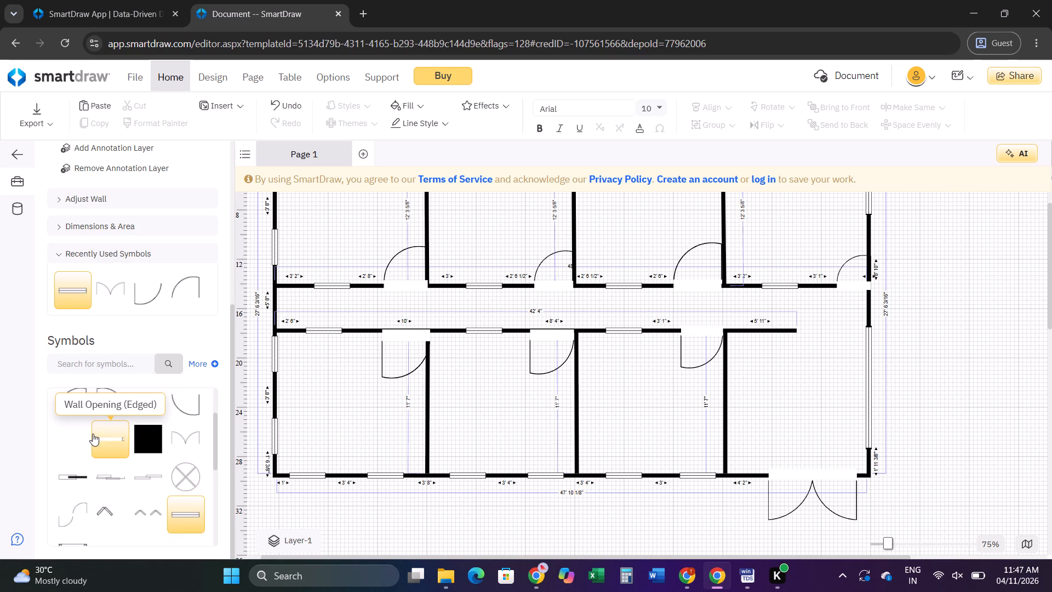
scroll(93, 434, "up", 1)
scroll(93, 434, "down", 2)
scroll(93, 434, "up", 2)
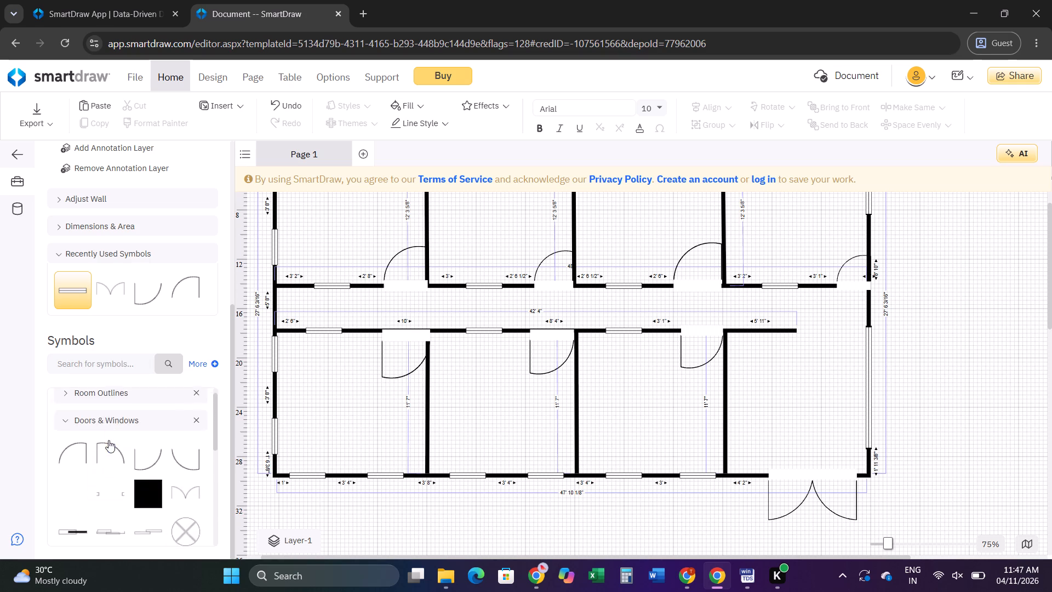
scroll(108, 440, "up", 1)
left_click(99, 434)
scroll(96, 432, "down", 1)
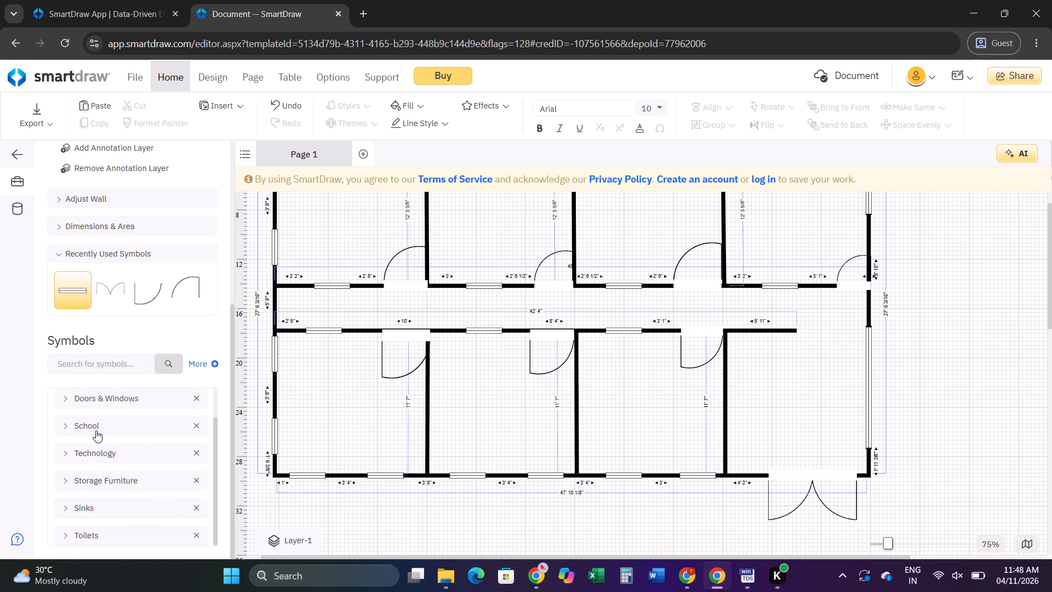
left_click(96, 429)
scroll(96, 429, "down", 1)
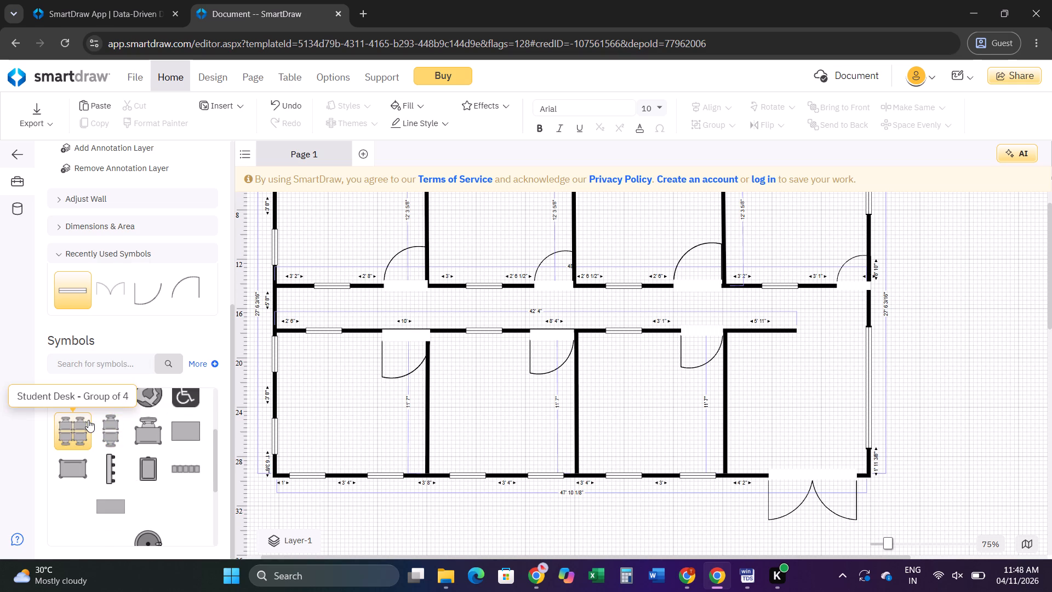
scroll(94, 437, "down", 1)
scroll(436, 441, "up", 1)
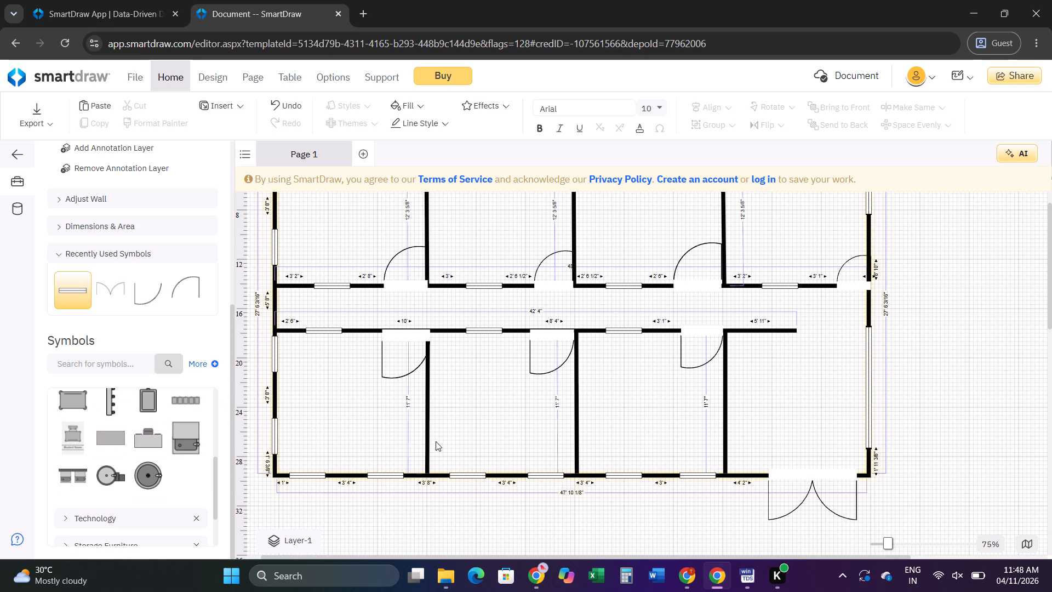
scroll(243, 470, "up", 1)
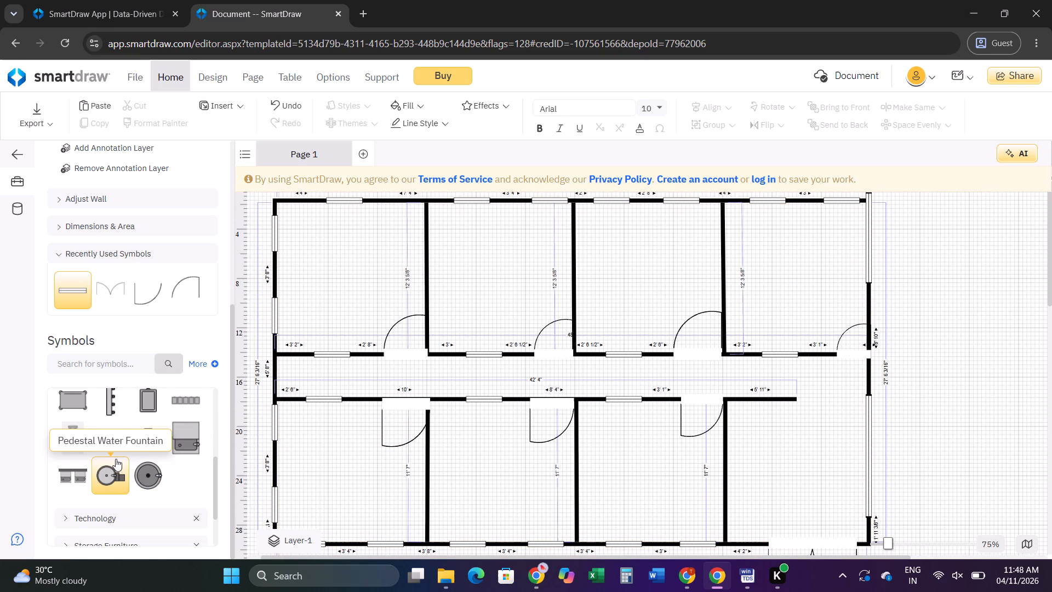
scroll(144, 463, "up", 1)
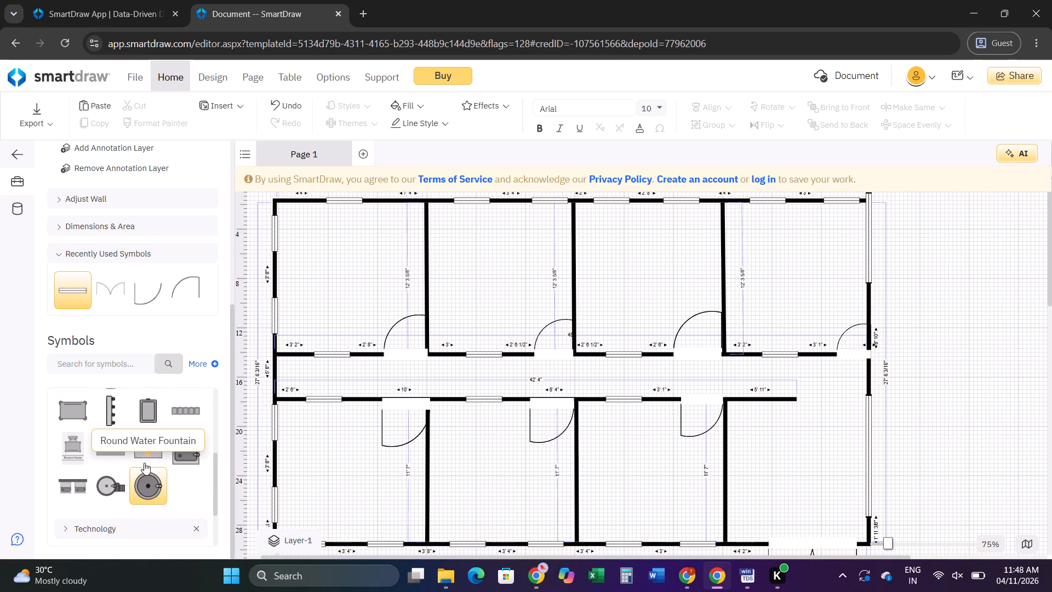
scroll(144, 463, "up", 1)
scroll(138, 493, "down", 1)
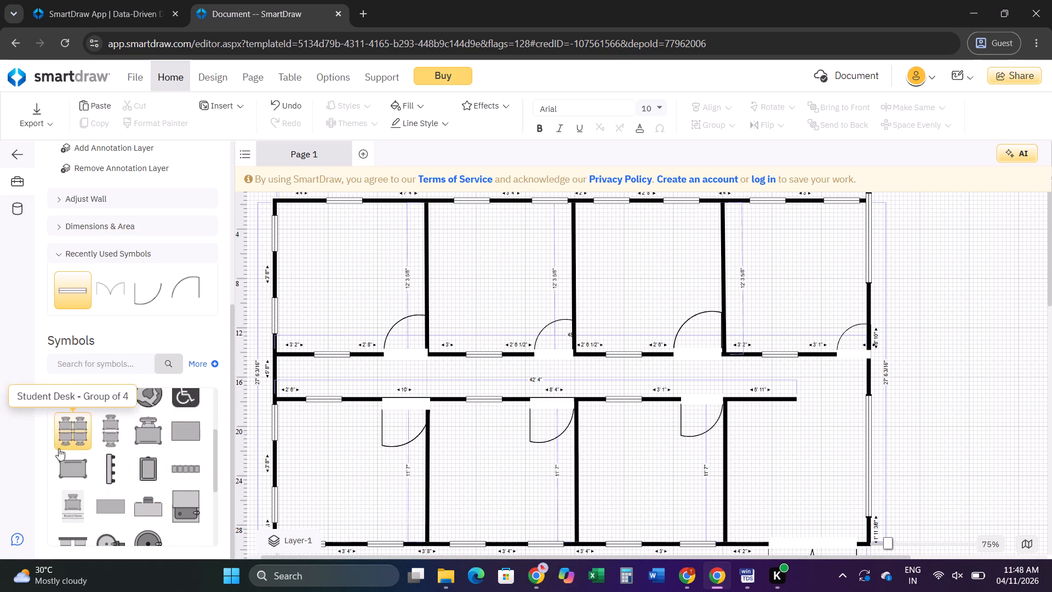
scroll(116, 461, "up", 1)
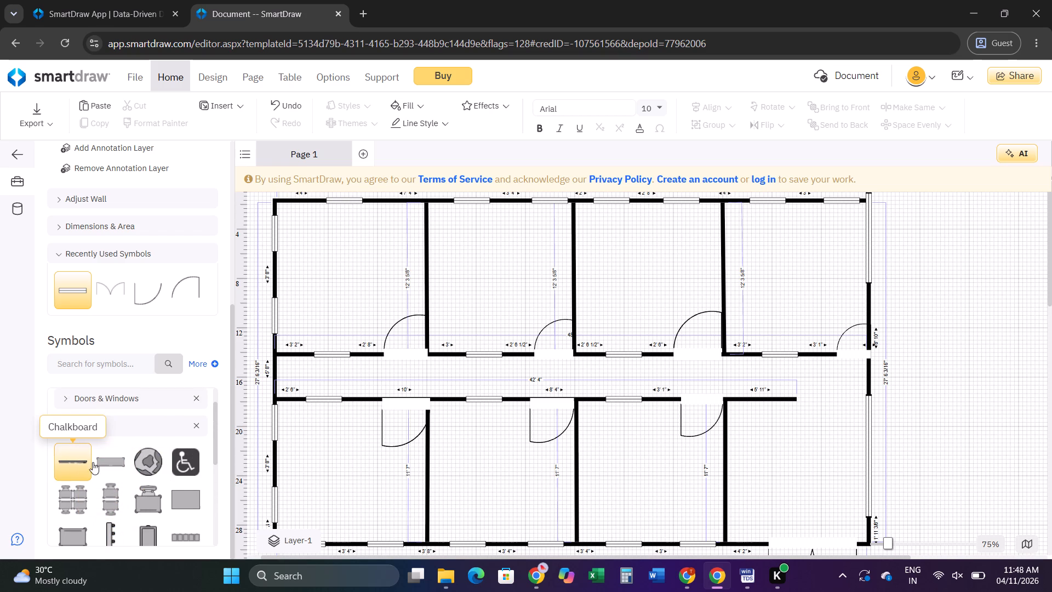
Place a 10' chalkboard in the first room above the corridor, rotated to 270°, against the partition shared with the second room.
left_click_drag(76, 464, 361, 278)
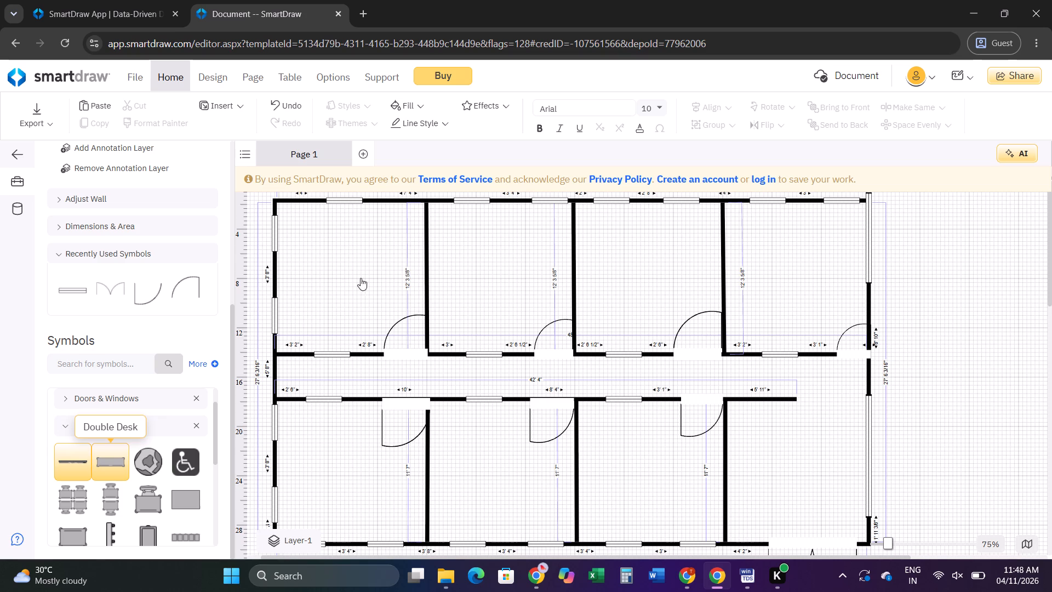
left_click_drag(361, 278, 407, 261)
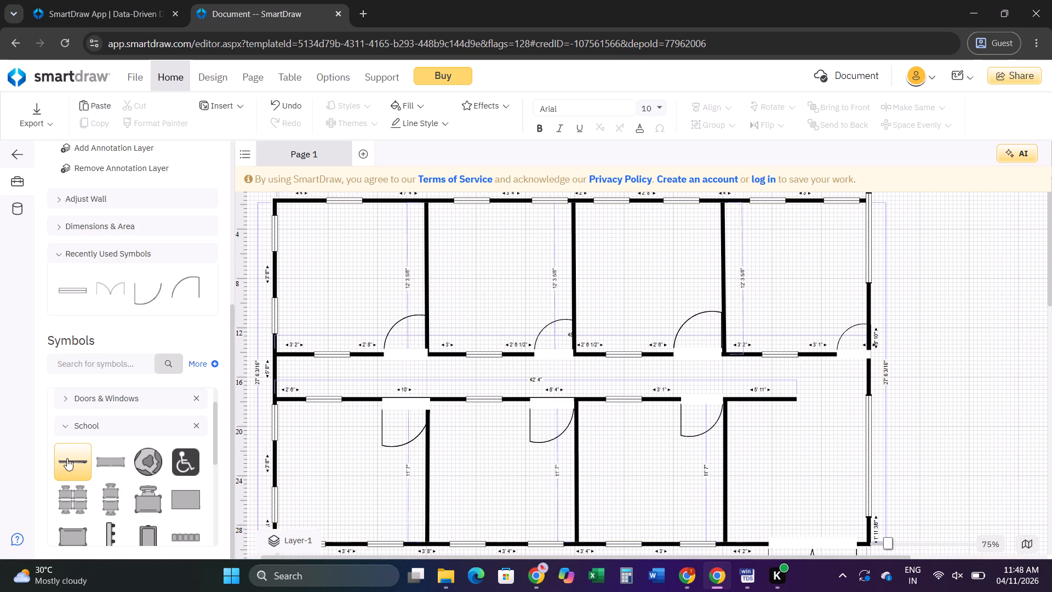
left_click_drag(70, 458, 416, 259)
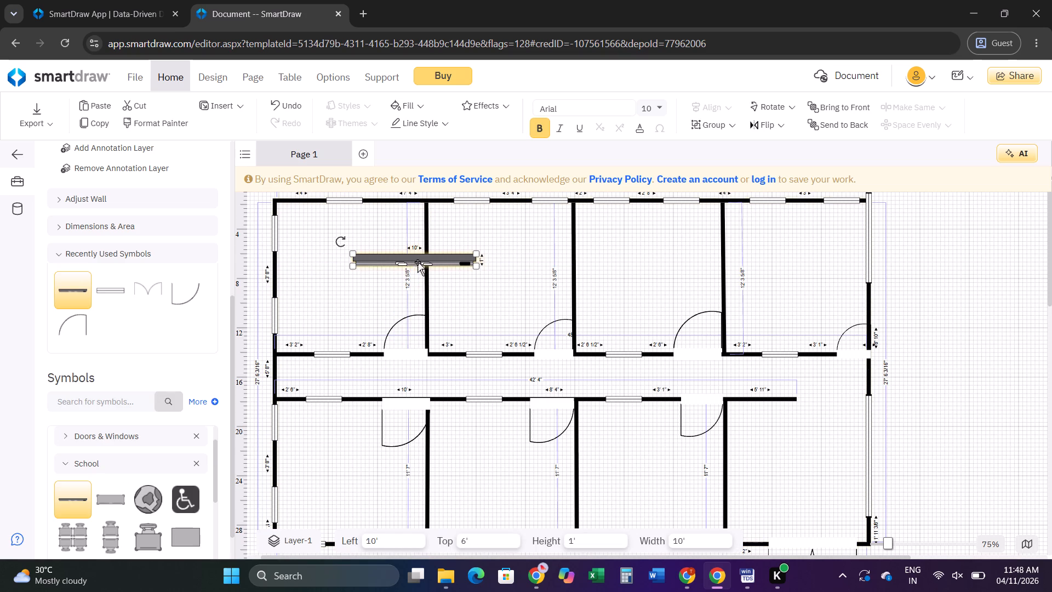
left_click_drag(341, 240, 426, 222)
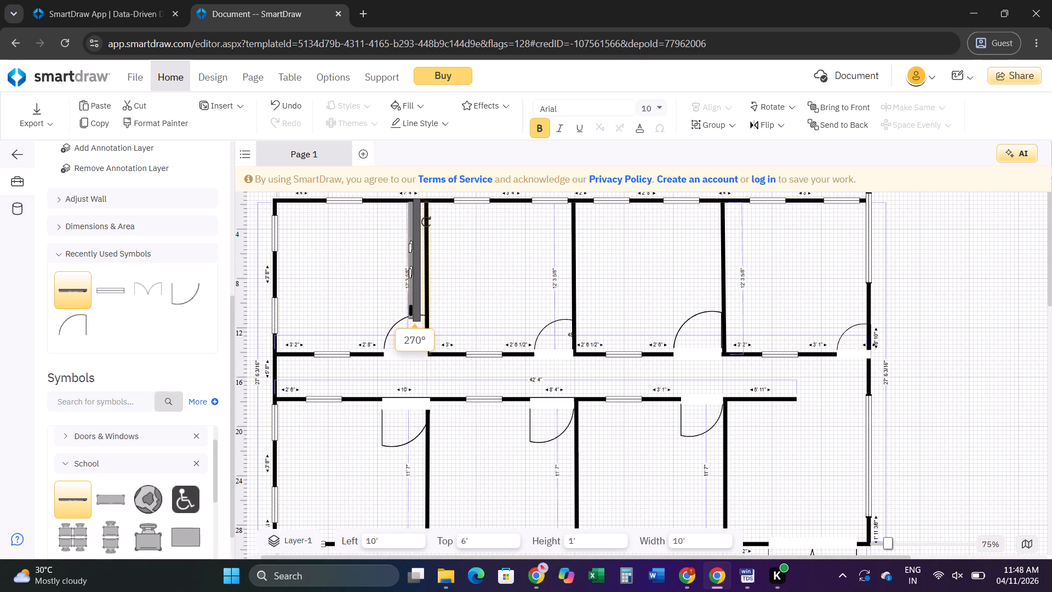
left_click_drag(426, 222, 425, 222)
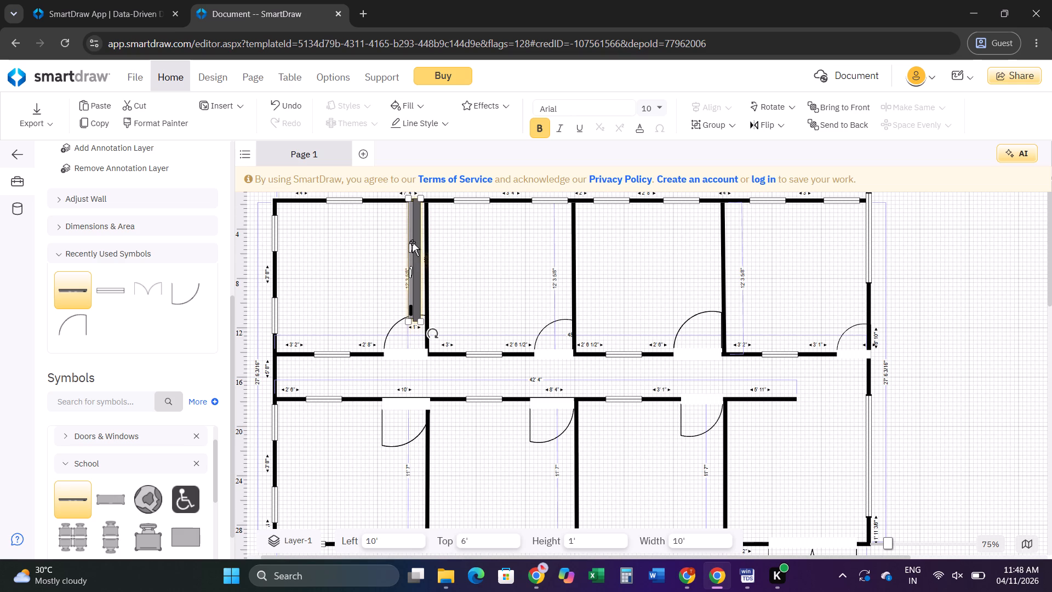
left_click(414, 252)
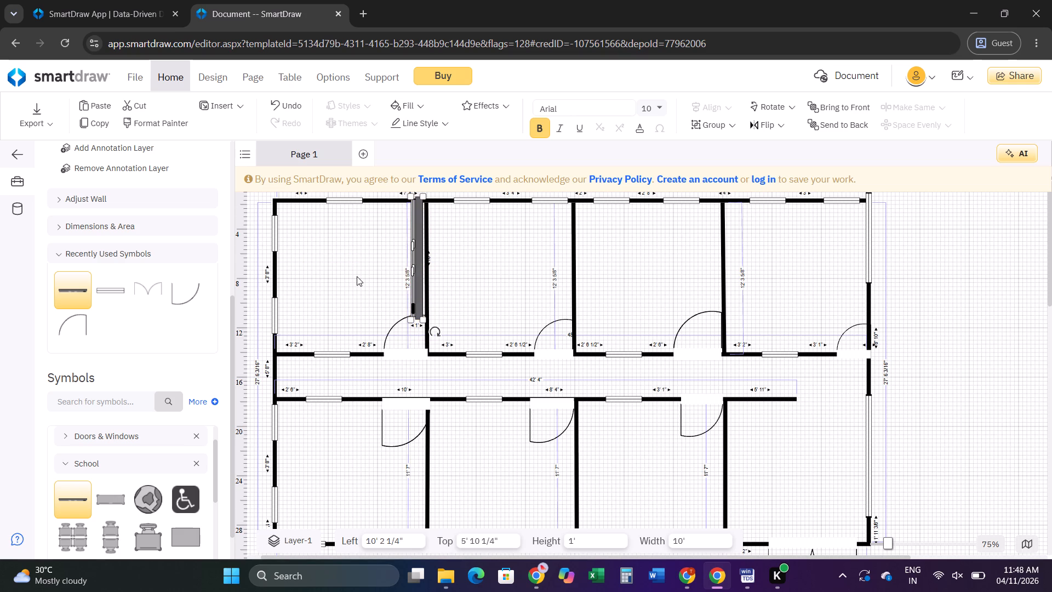
Place a 10' chalkboard in the second room above the corridor, turned vertical against the partition shared with the third room.
left_click_drag(74, 500, 523, 265)
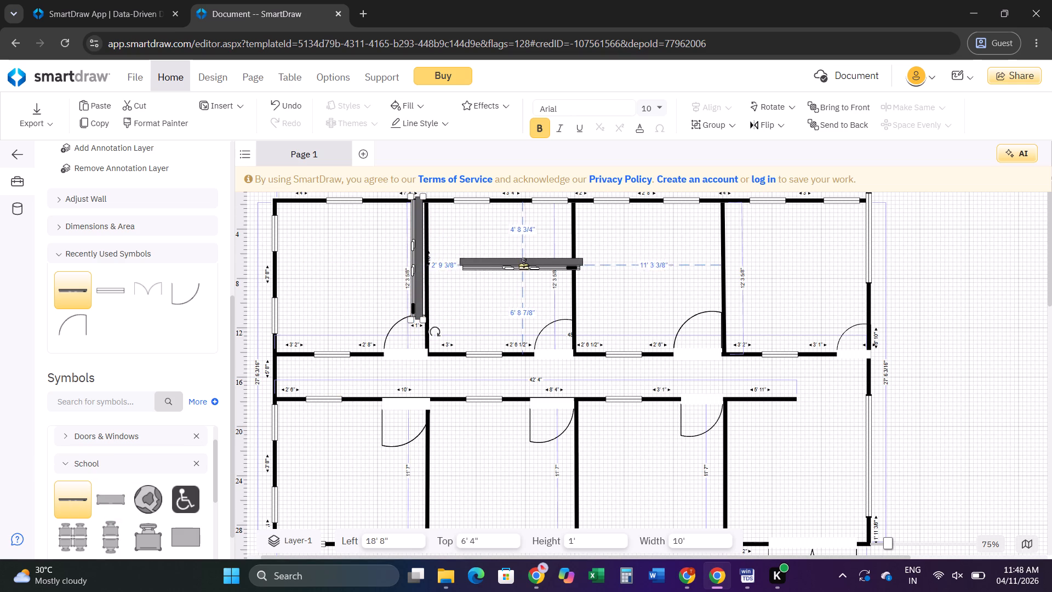
left_click_drag(523, 265, 523, 264)
left_click_drag(450, 245, 502, 221)
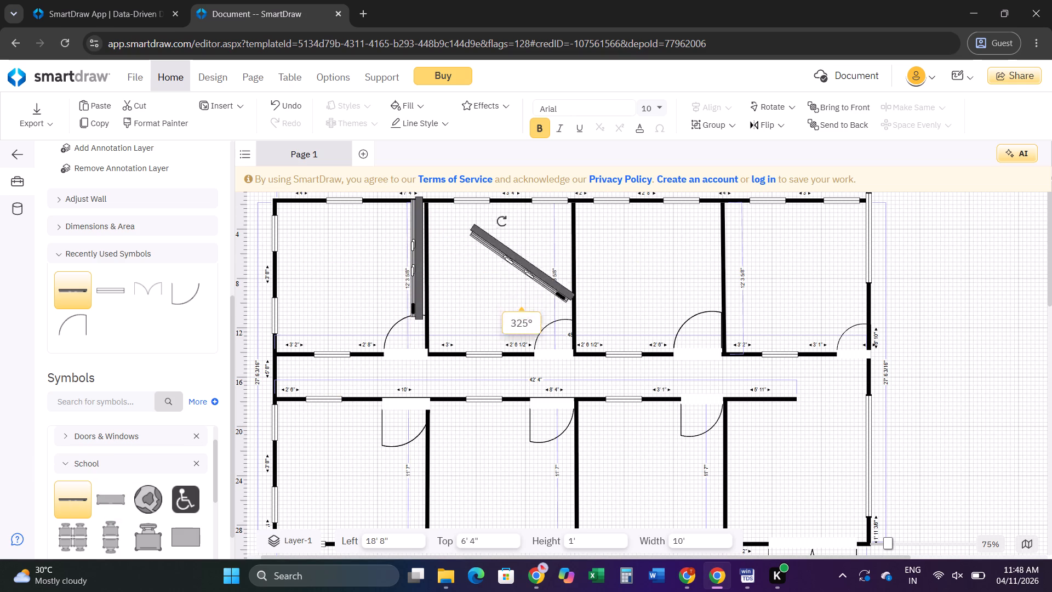
left_click_drag(502, 221, 527, 219)
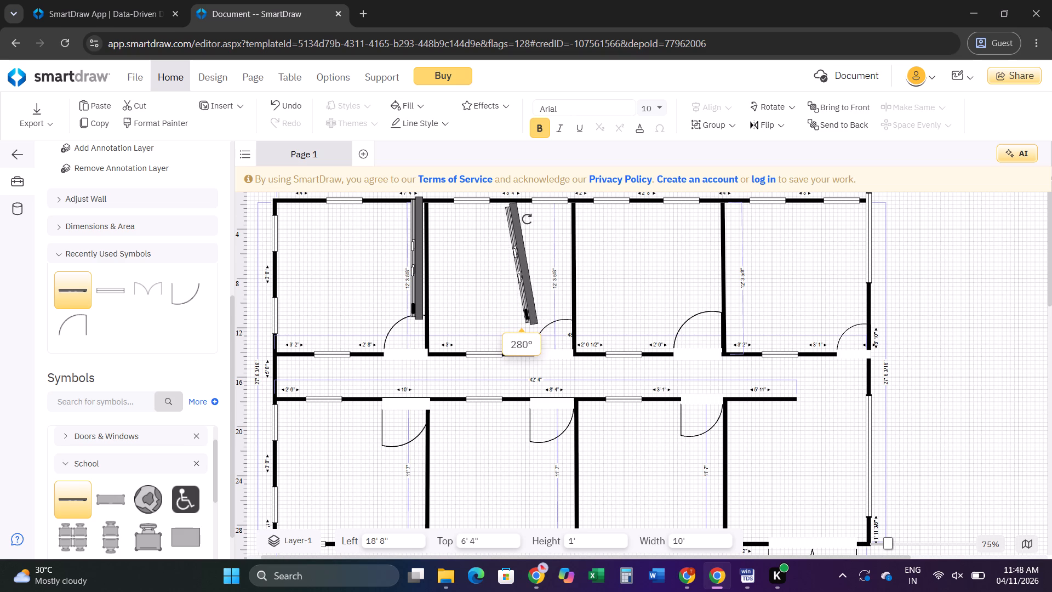
left_click_drag(527, 219, 534, 219)
left_click_drag(522, 247, 533, 246)
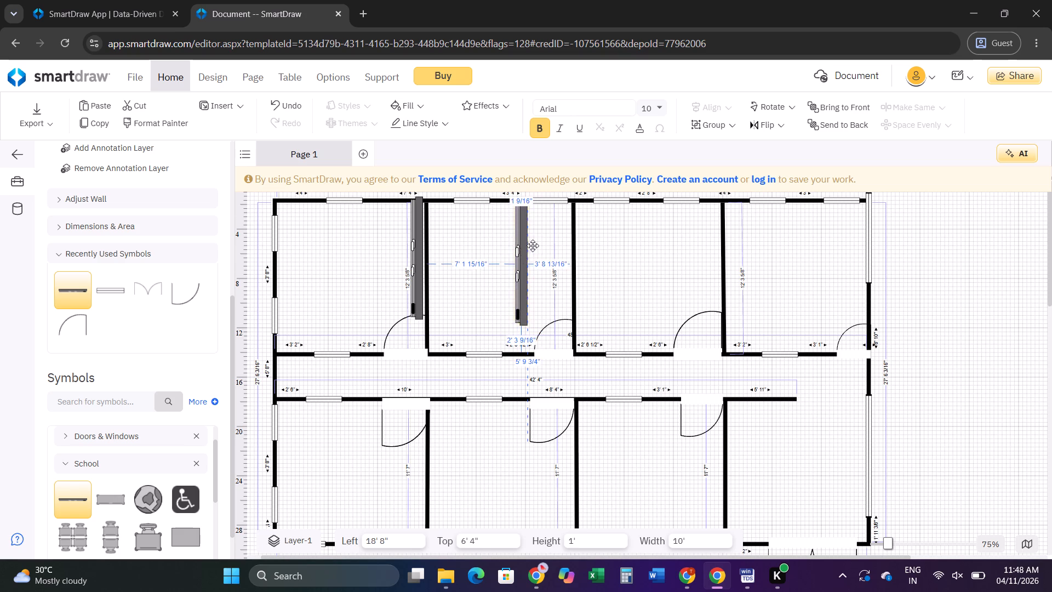
left_click_drag(533, 246, 564, 250)
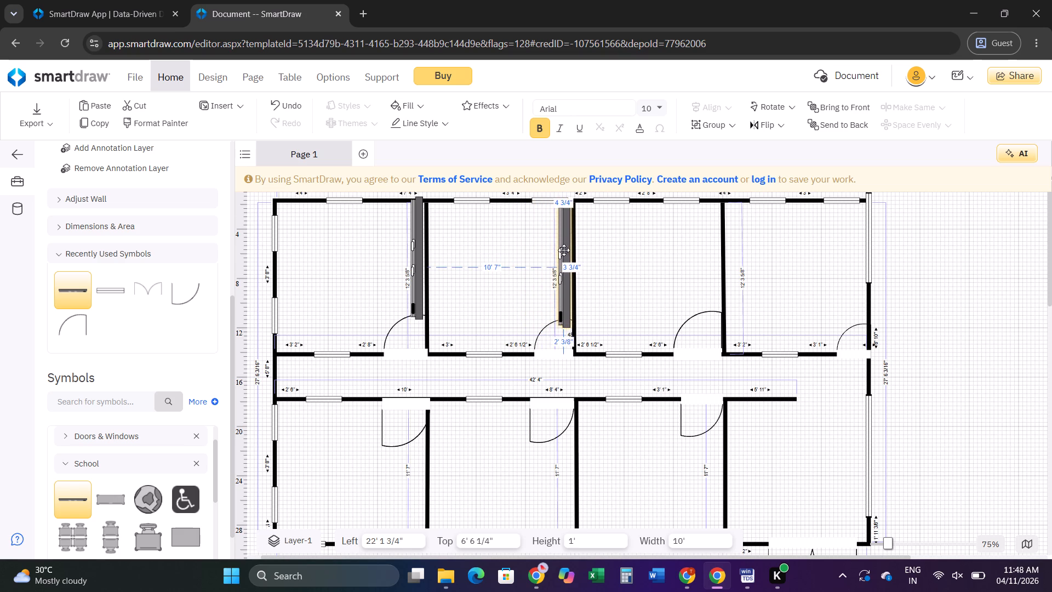
left_click_drag(564, 250, 564, 247)
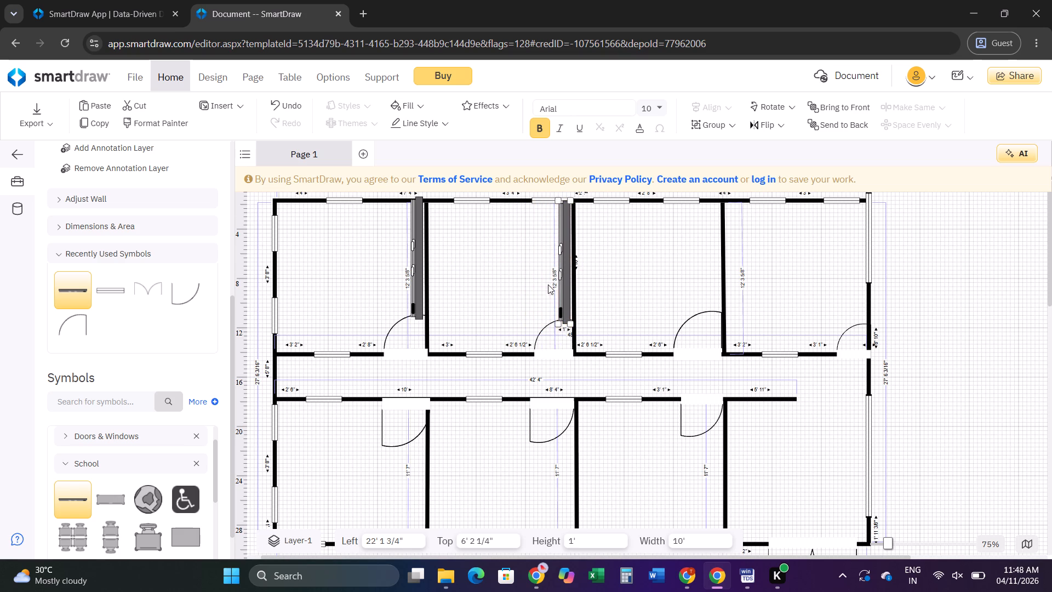
Place a vertical chalkboard in the third room above the corridor, shortened to about 7' 11 3/4", beside the partition shared with the fourth room.
left_click_drag(80, 296, 615, 276)
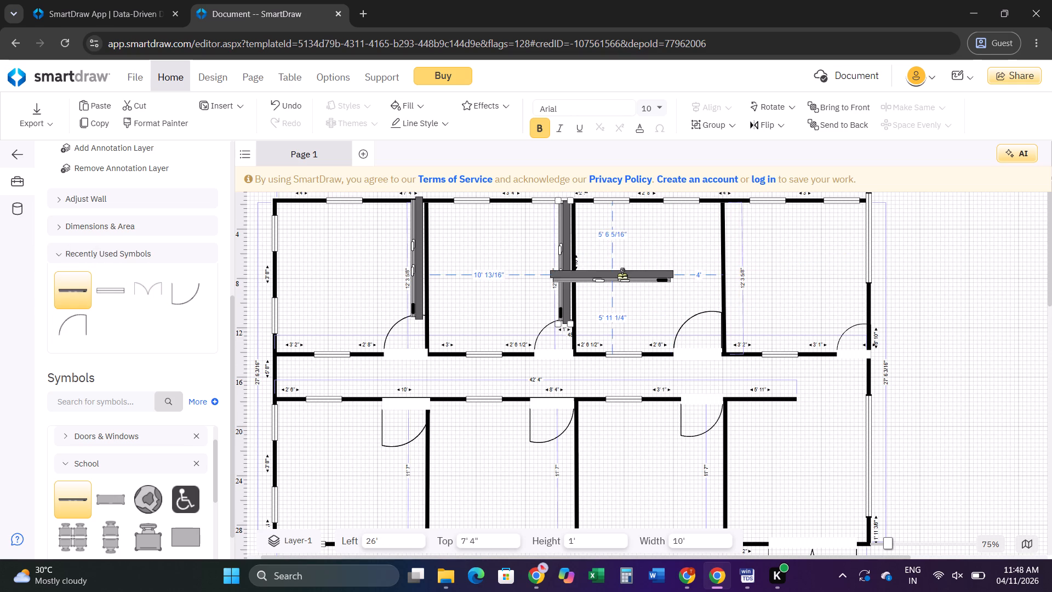
left_click_drag(538, 258, 634, 212)
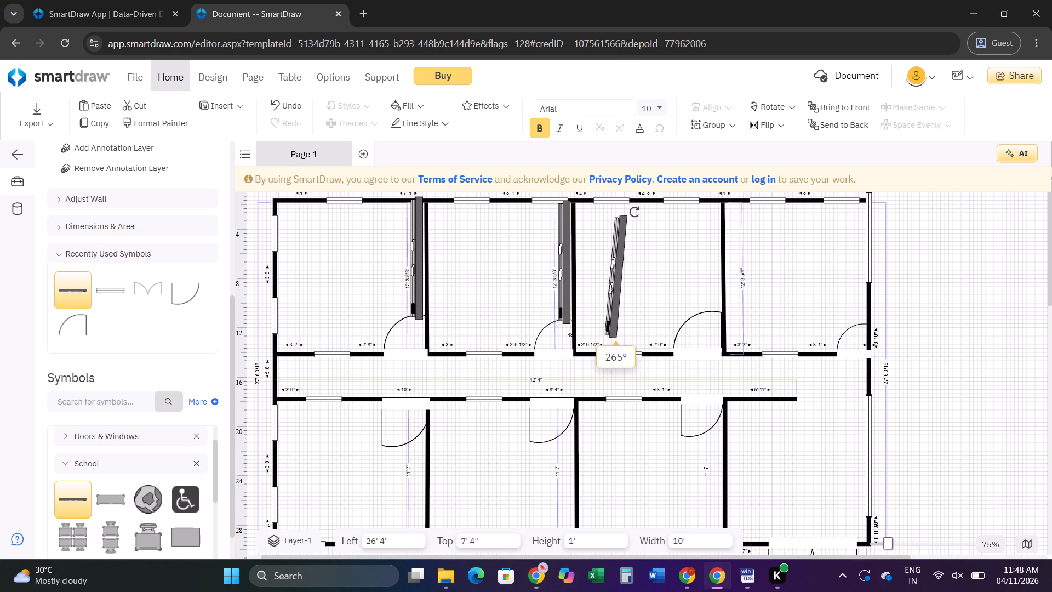
left_click_drag(634, 212, 632, 216)
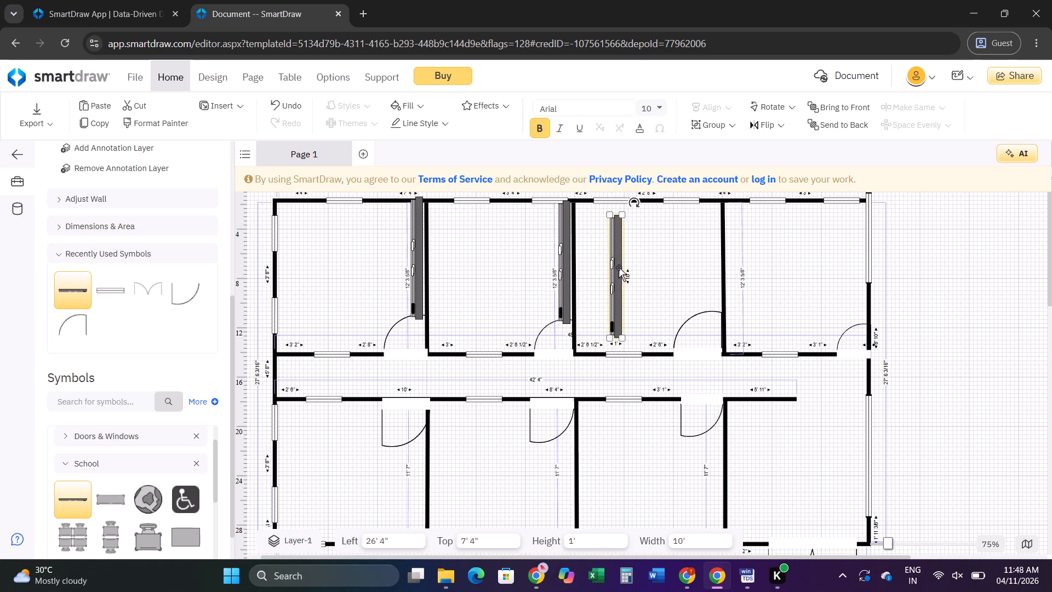
left_click_drag(619, 267, 672, 271)
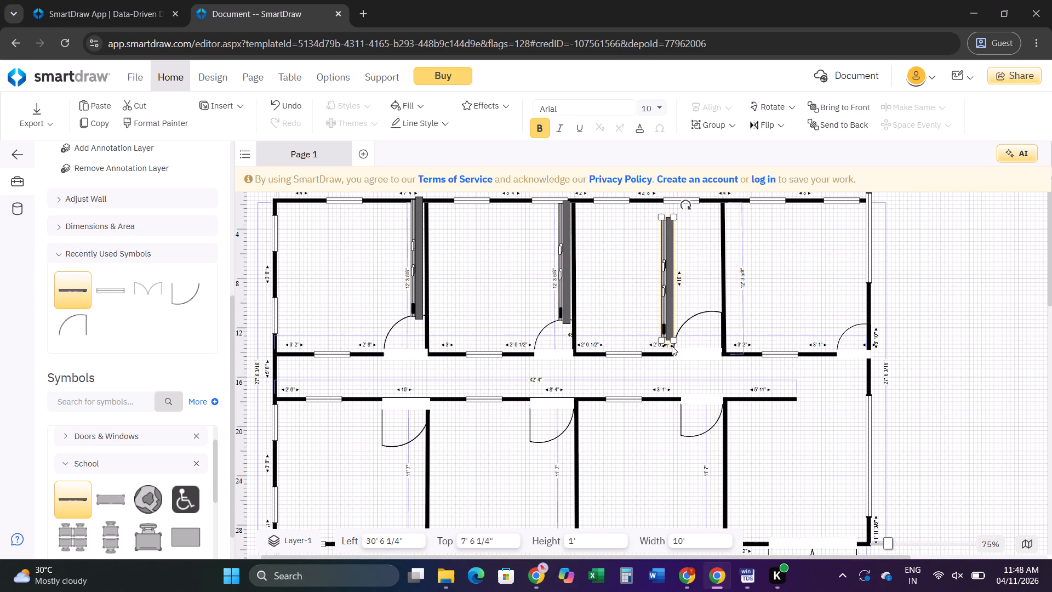
left_click_drag(676, 340, 673, 315)
left_click(668, 312)
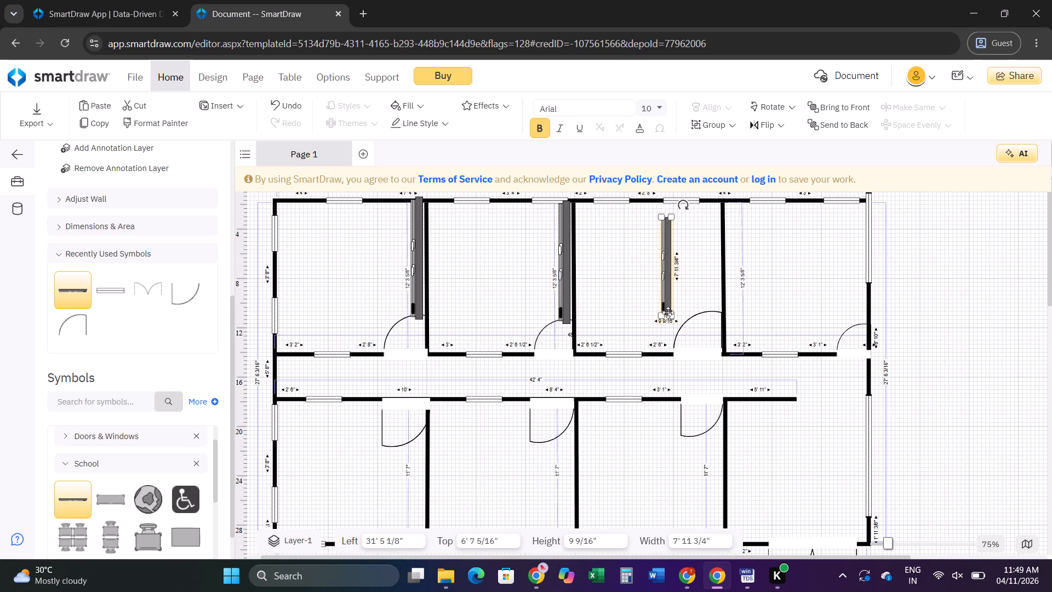
left_click_drag(671, 283, 716, 272)
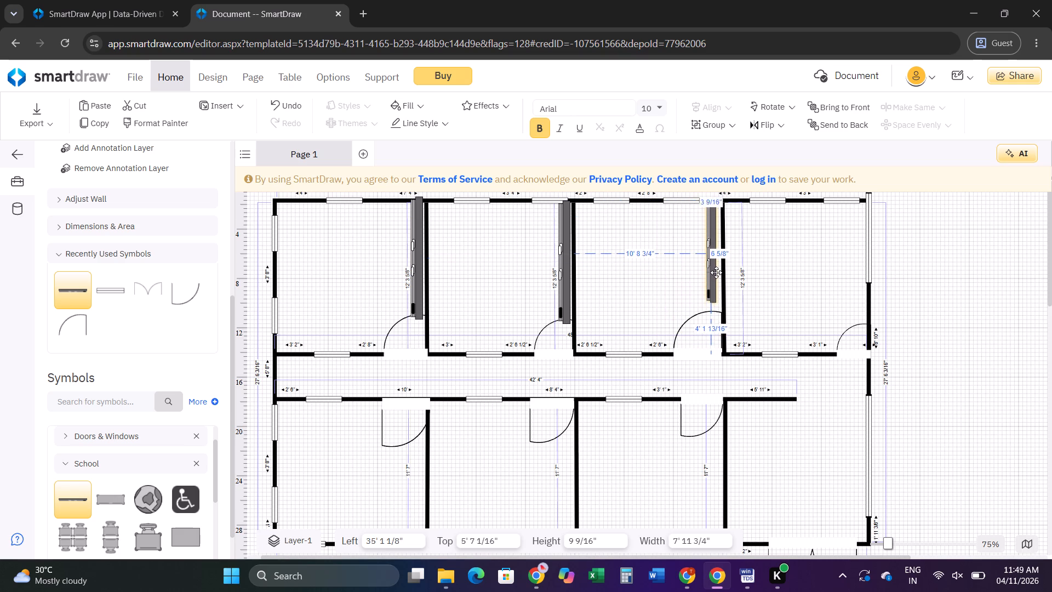
left_click_drag(716, 272, 718, 275)
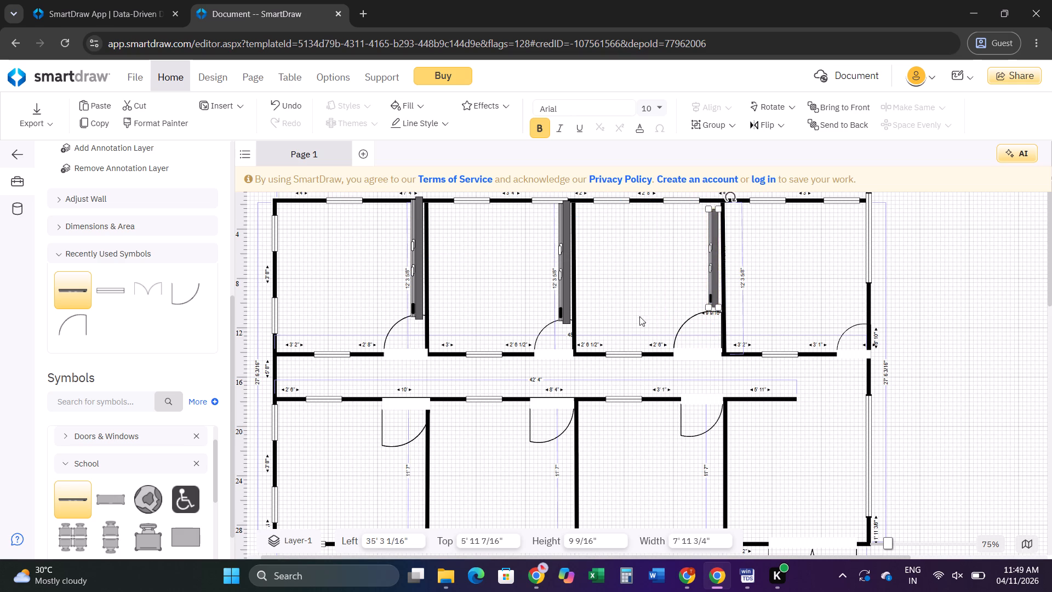
Place a vertical chalkboard at 270° in the fourth room above the corridor, shortened to about 7' 11 3/4", beside the outer wall.
scroll(722, 317, "up", 1)
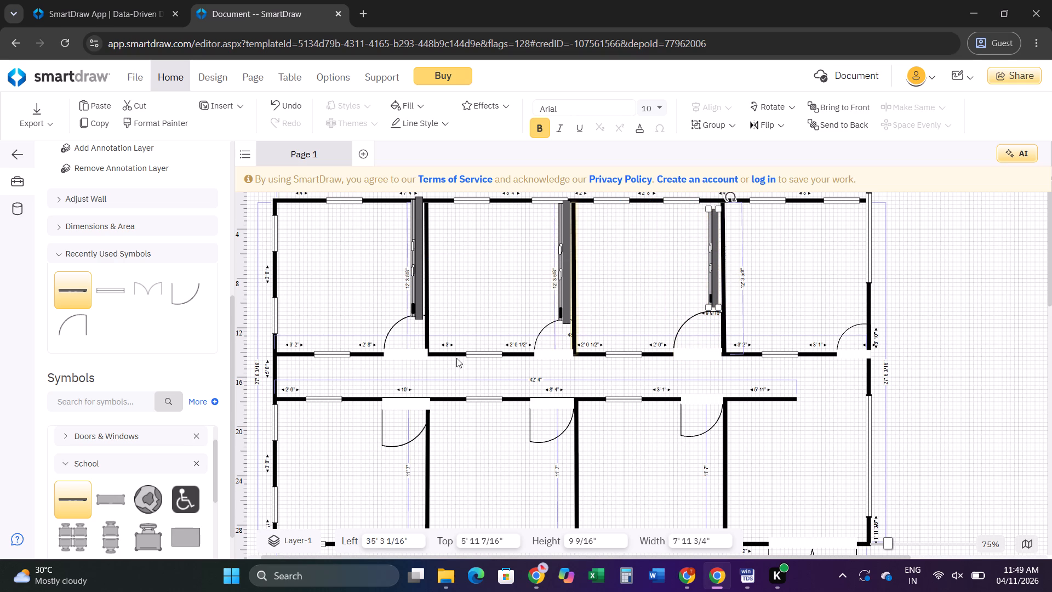
left_click_drag(71, 503, 822, 257)
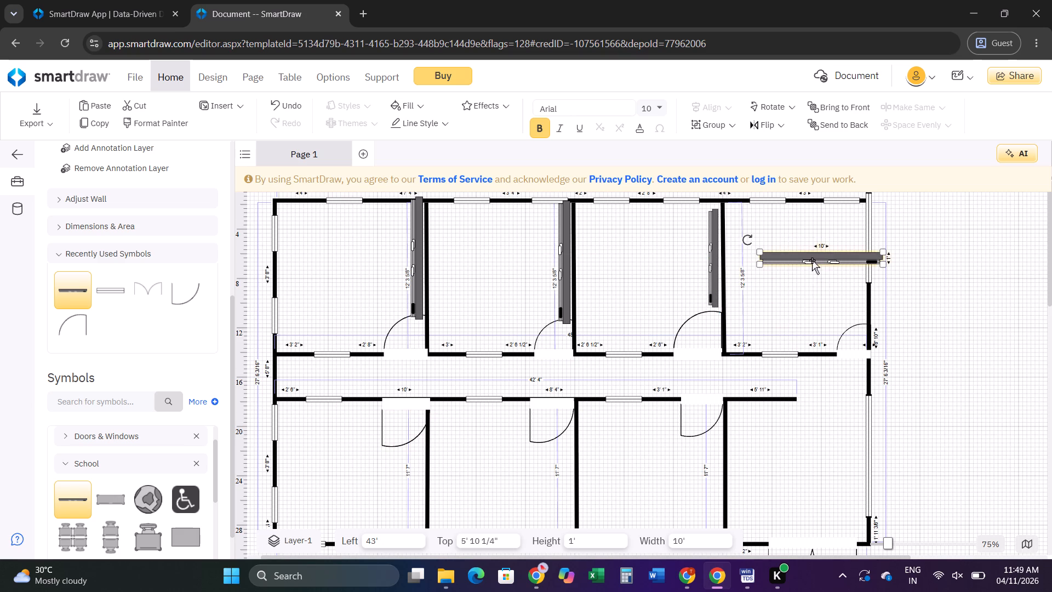
left_click_drag(746, 235, 836, 217)
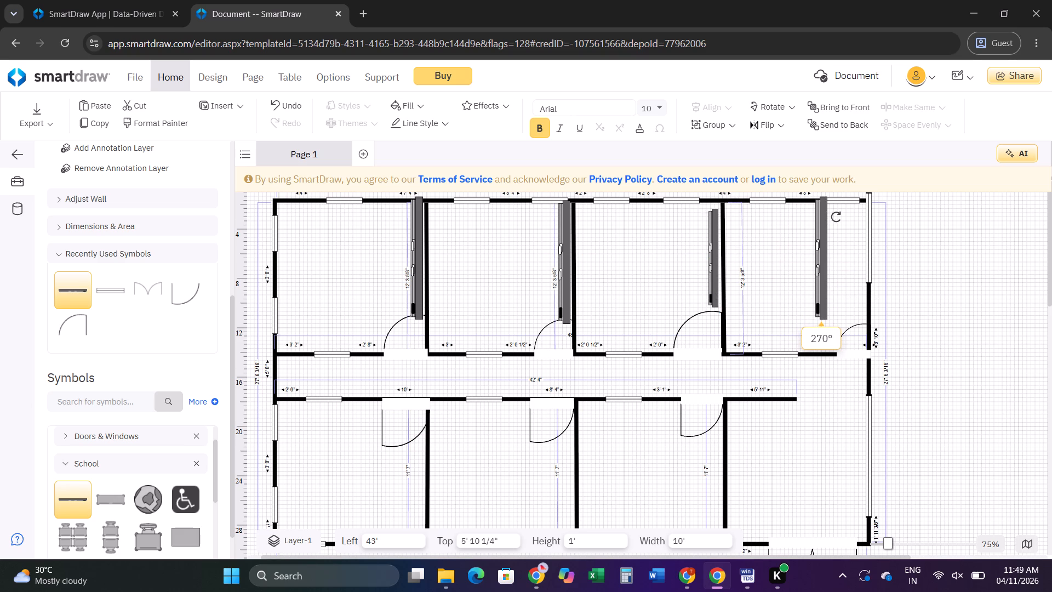
left_click_drag(836, 217, 831, 218)
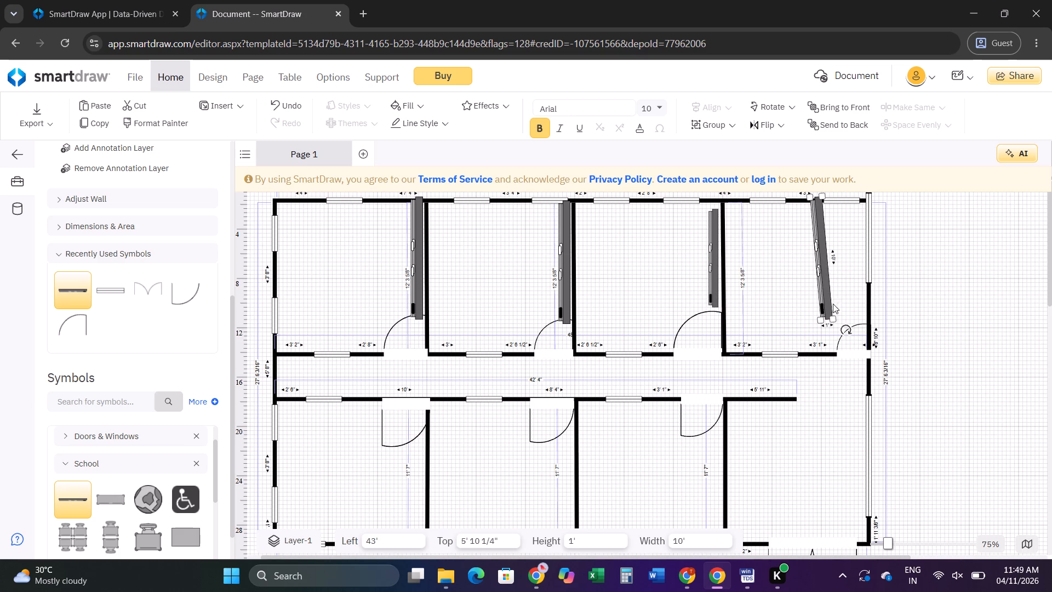
left_click_drag(849, 331, 844, 335)
left_click(827, 317)
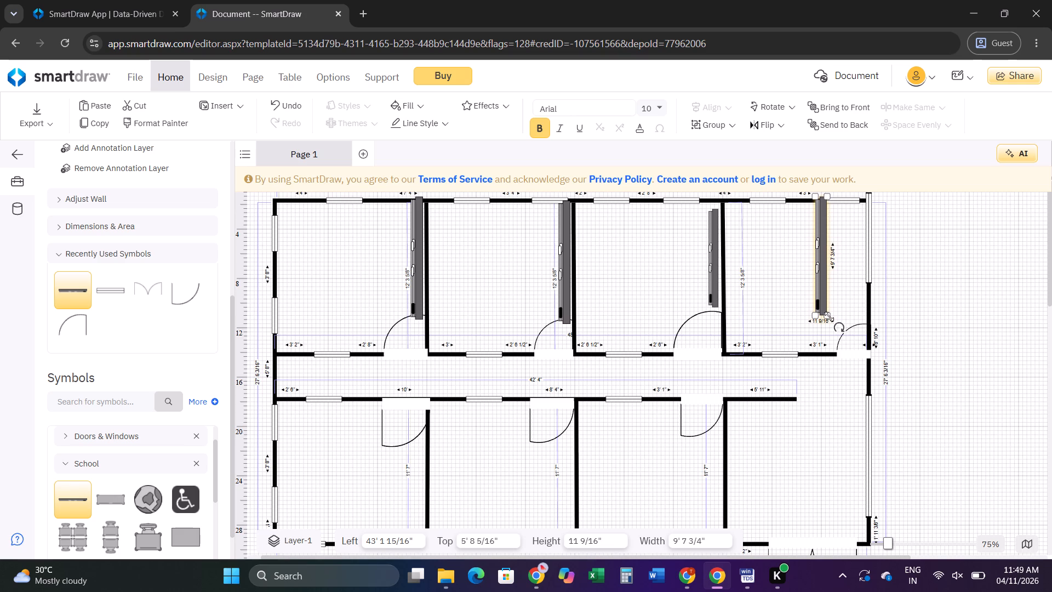
left_click_drag(828, 315, 819, 293)
left_click_drag(825, 252, 870, 266)
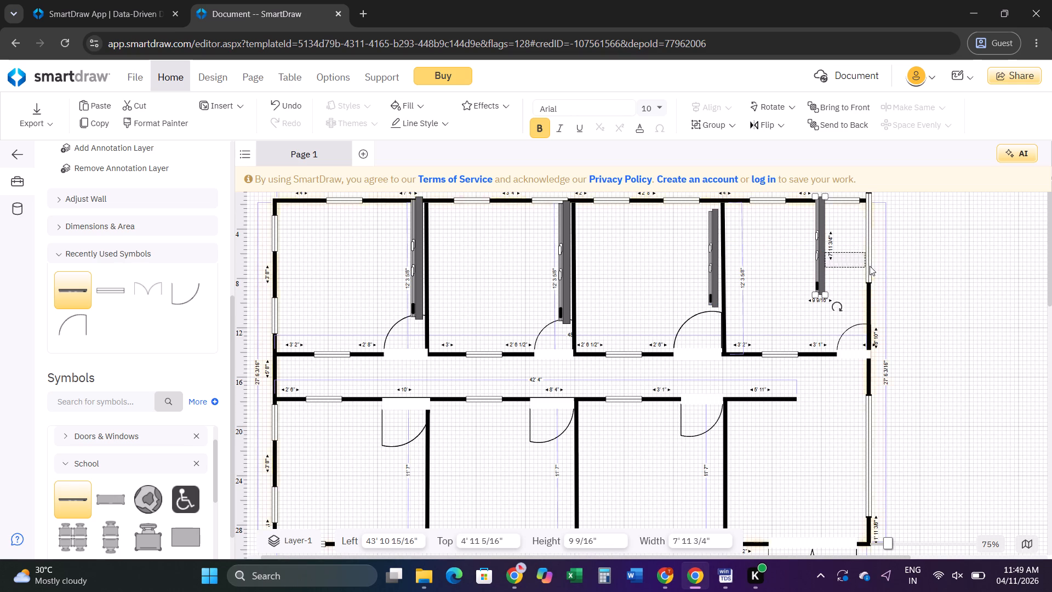
left_click_drag(870, 266, 860, 265)
left_click_drag(824, 263, 859, 278)
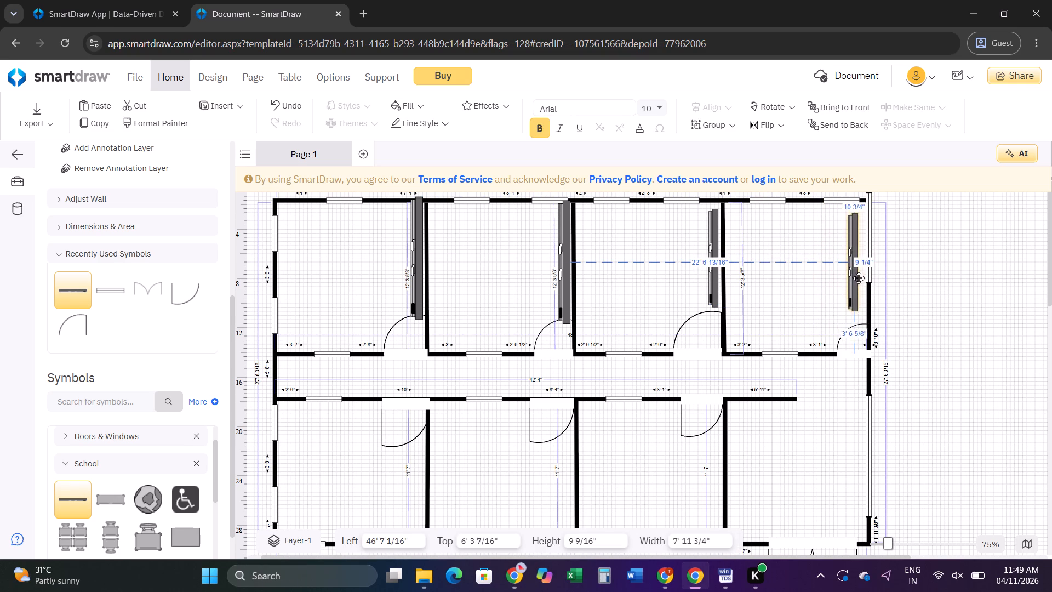
left_click_drag(859, 278, 859, 278)
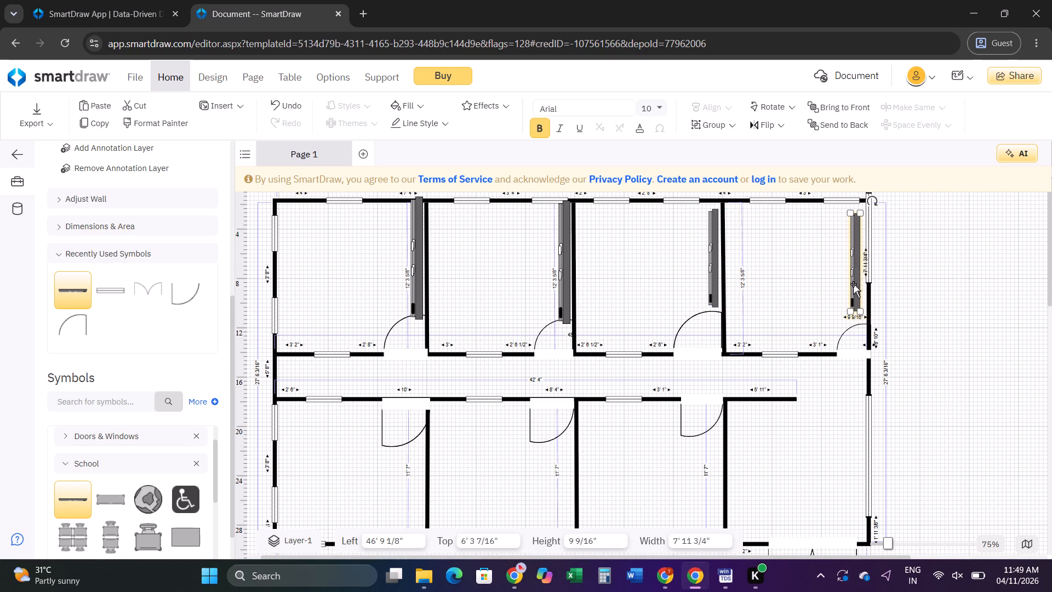
Place a chalkboard in the first room below the corridor, rotated to 90° and shortened to about 8' 2", against the outer side wall.
scroll(333, 367, "down", 3)
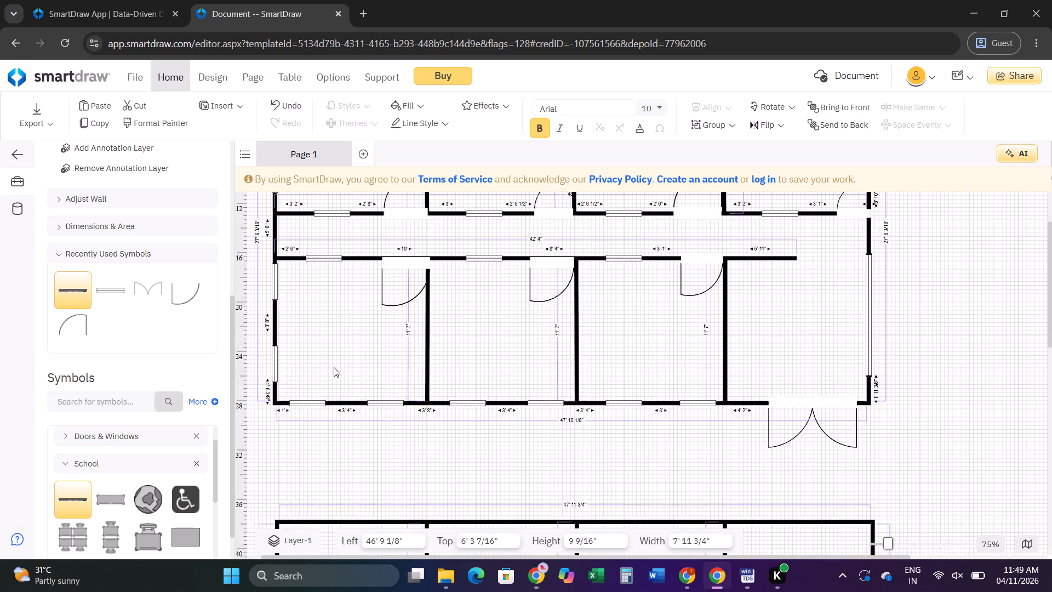
left_click_drag(72, 498, 320, 335)
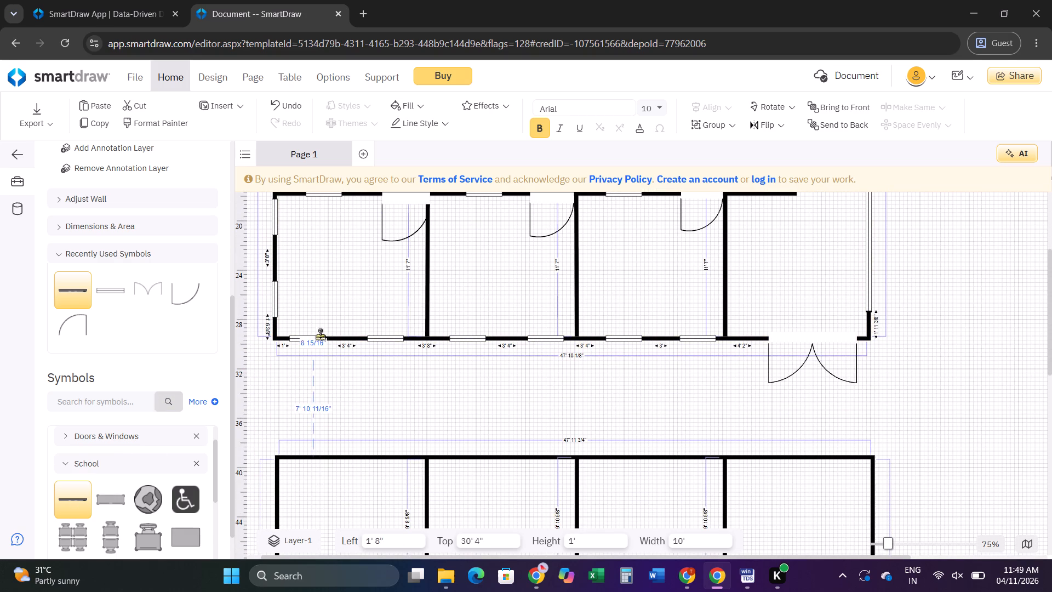
left_click_drag(320, 335, 338, 305)
left_click_drag(267, 284, 266, 304)
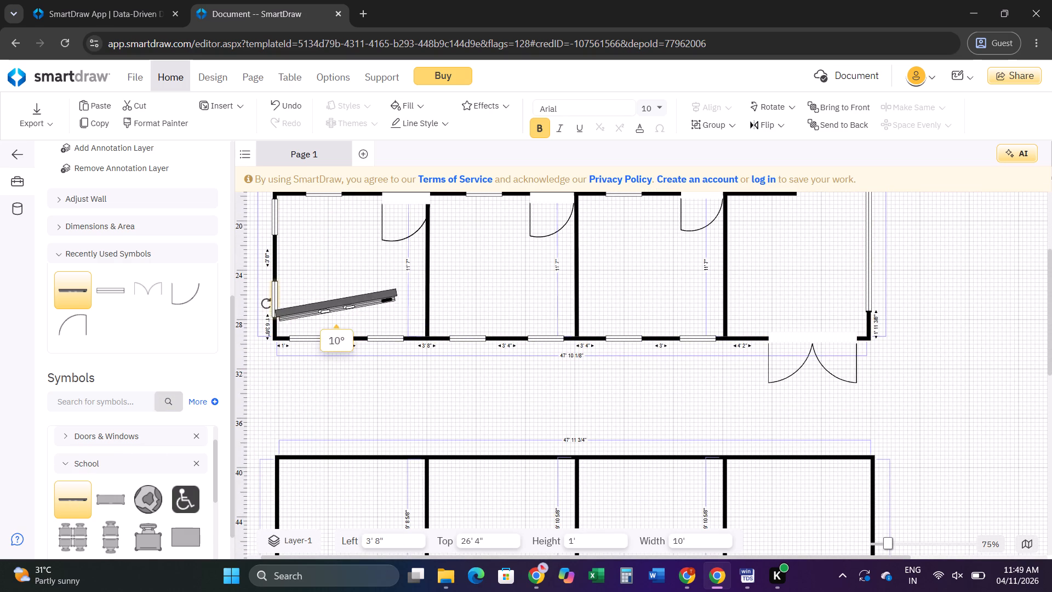
left_click_drag(266, 304, 326, 344)
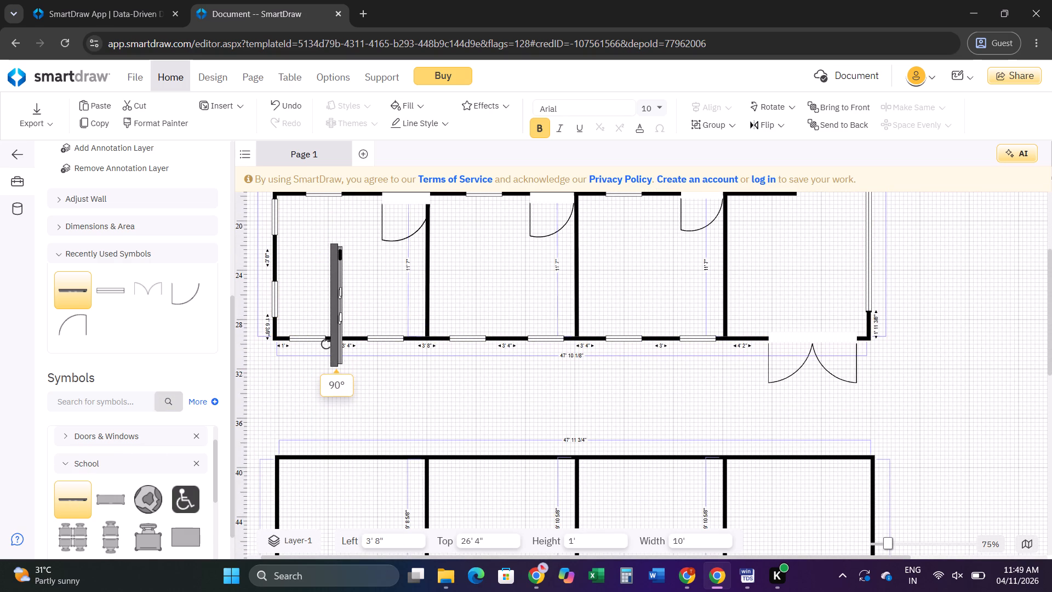
left_click_drag(326, 344, 325, 344)
left_click_drag(340, 366, 331, 346)
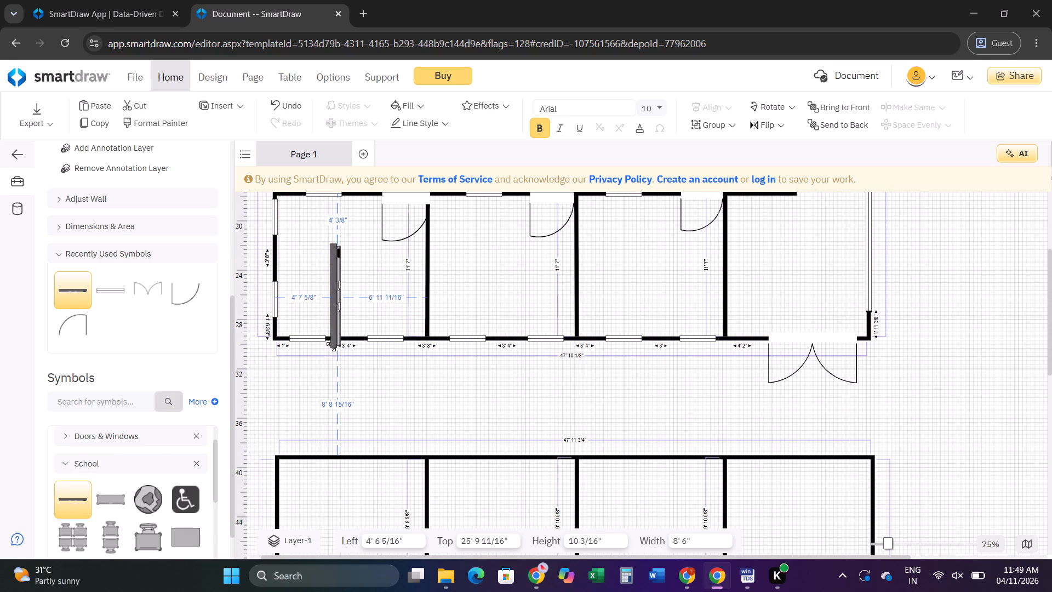
left_click_drag(331, 346, 331, 346)
left_click_drag(331, 299, 291, 280)
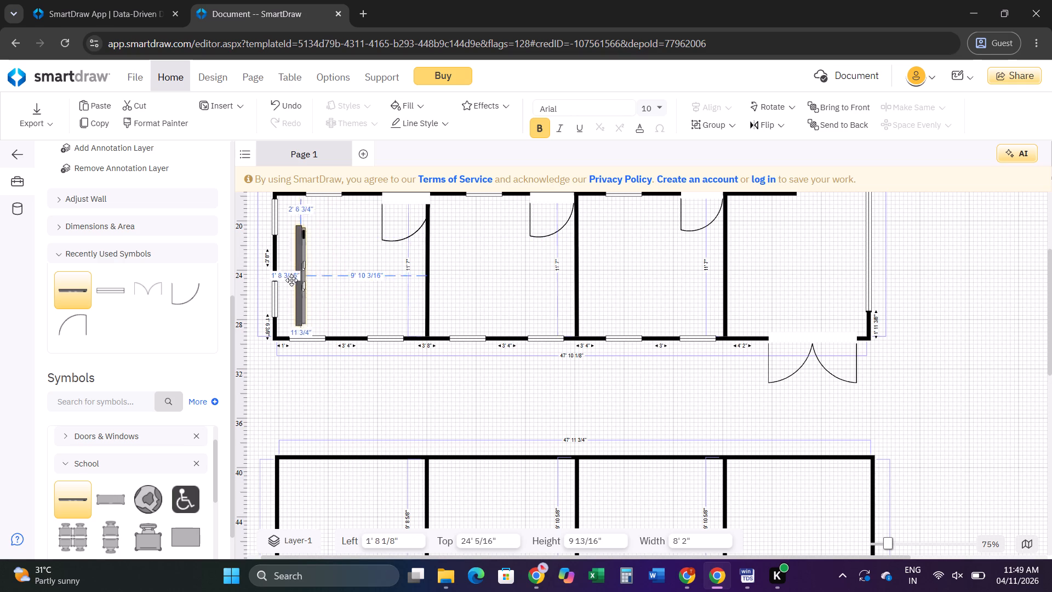
left_click_drag(291, 280, 277, 275)
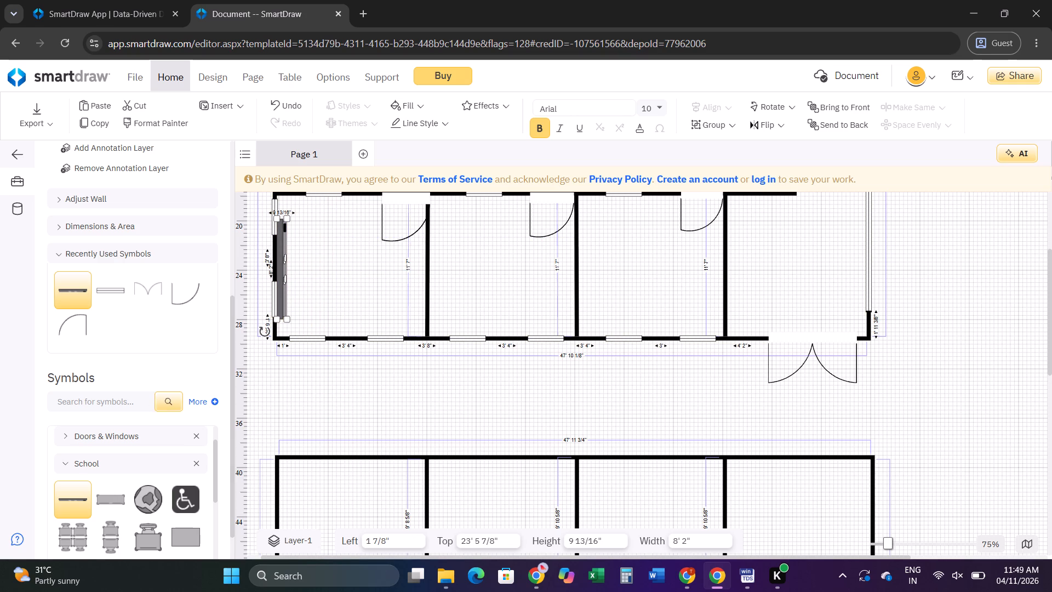
Place a chalkboard in the second room below the corridor, rotated to 90° and shortened to about 7' 10 3/4", near the first-room partition.
scroll(318, 383, "up", 5)
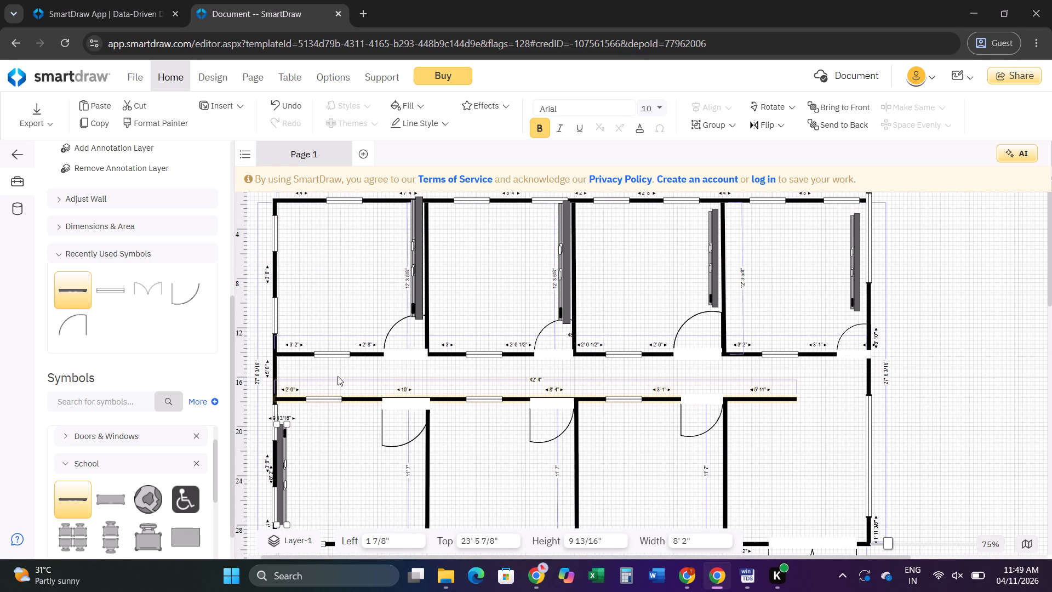
scroll(338, 376, "down", 2)
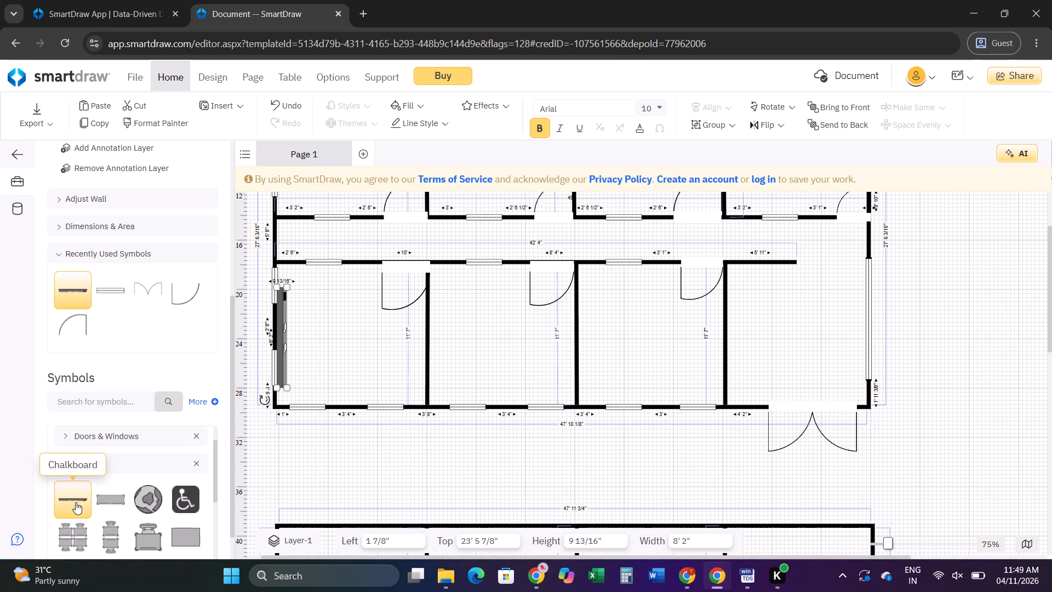
left_click_drag(76, 493, 491, 332)
left_click_drag(421, 318, 425, 329)
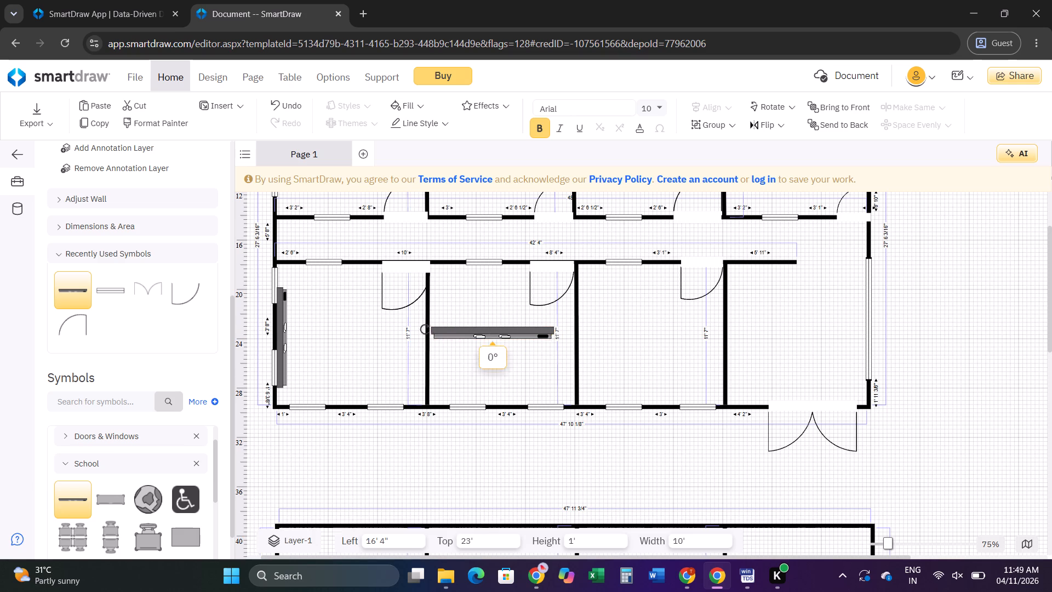
left_click_drag(425, 329, 483, 374)
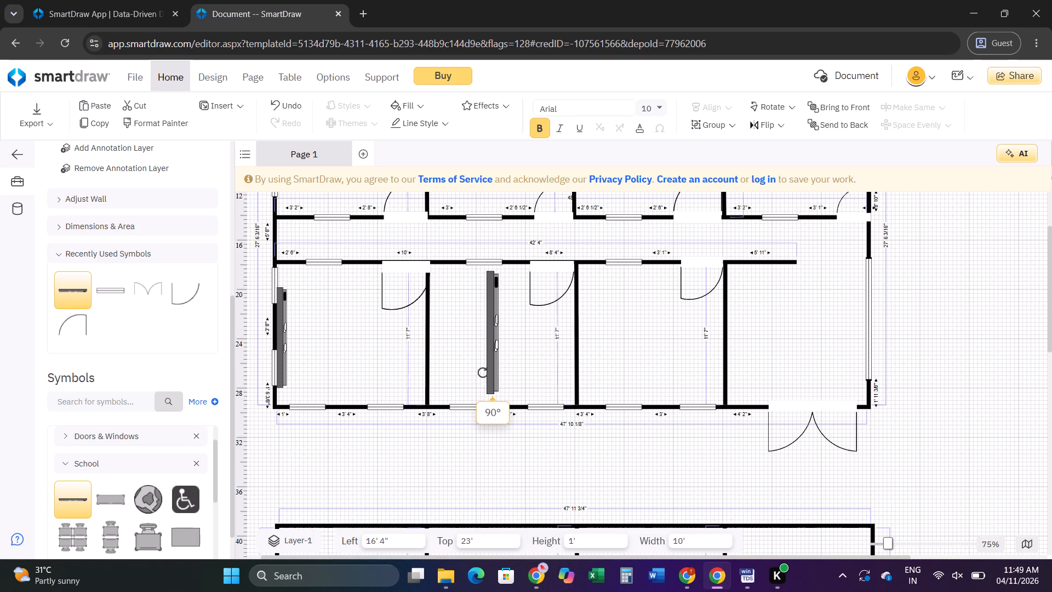
left_click_drag(493, 325, 442, 331)
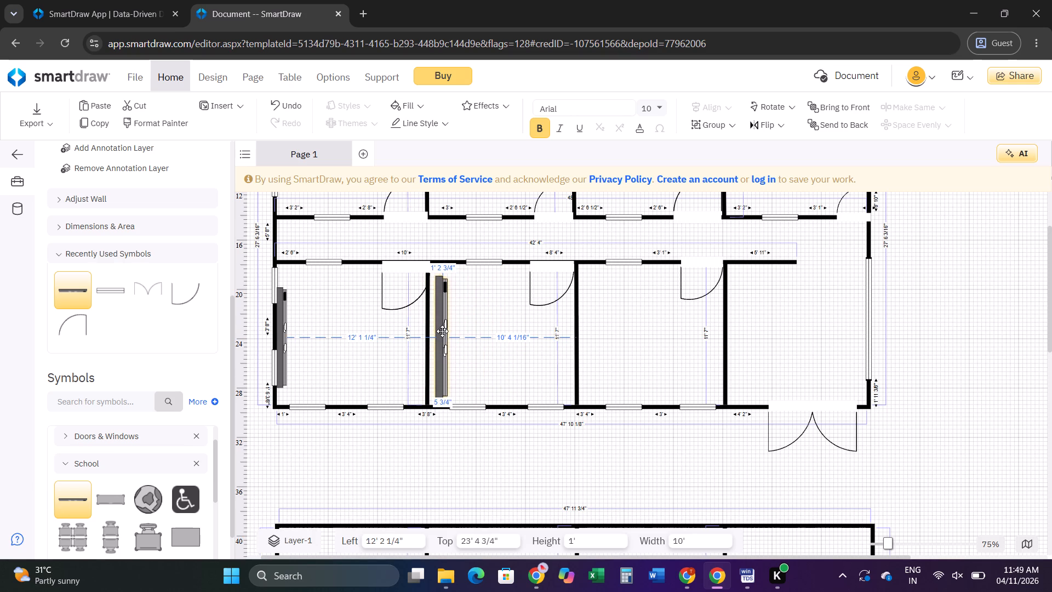
left_click_drag(442, 331, 440, 331)
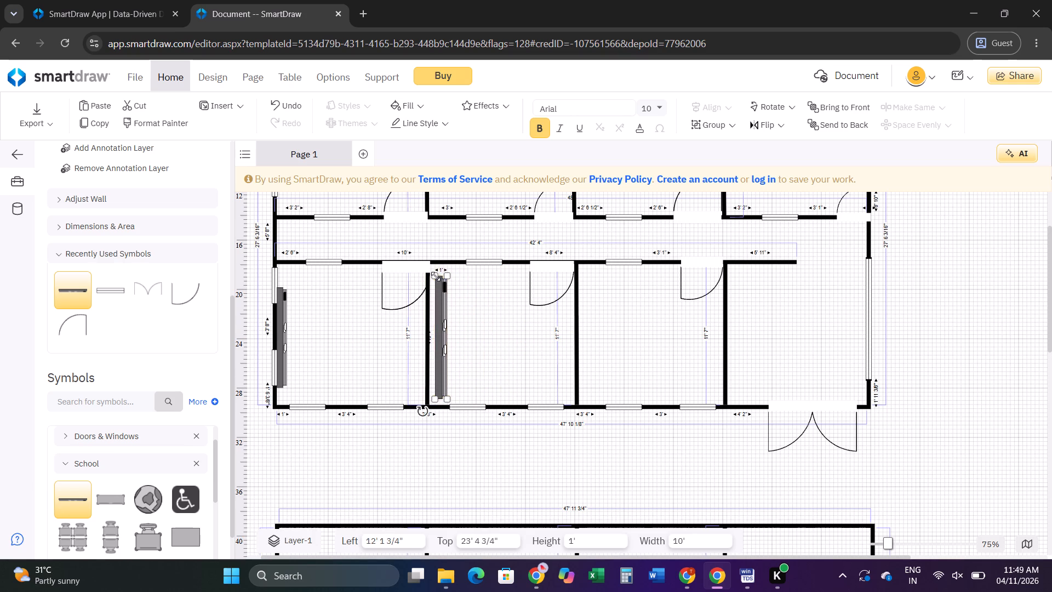
left_click_drag(436, 276, 433, 302)
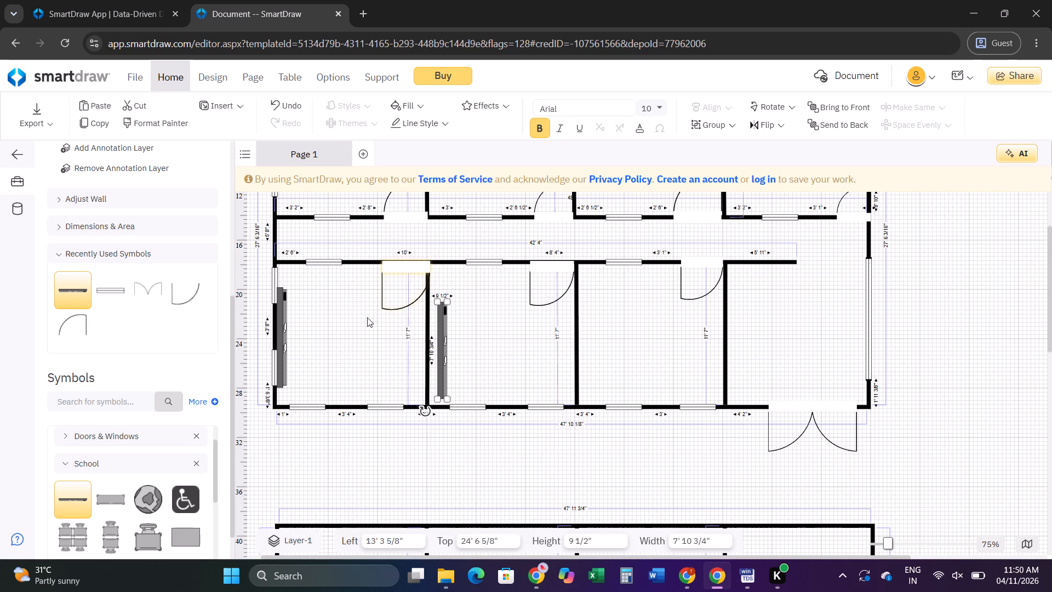
Shorten the chalkboard in the first room below the corridor to about 6' 7 13/16".
left_click(282, 310)
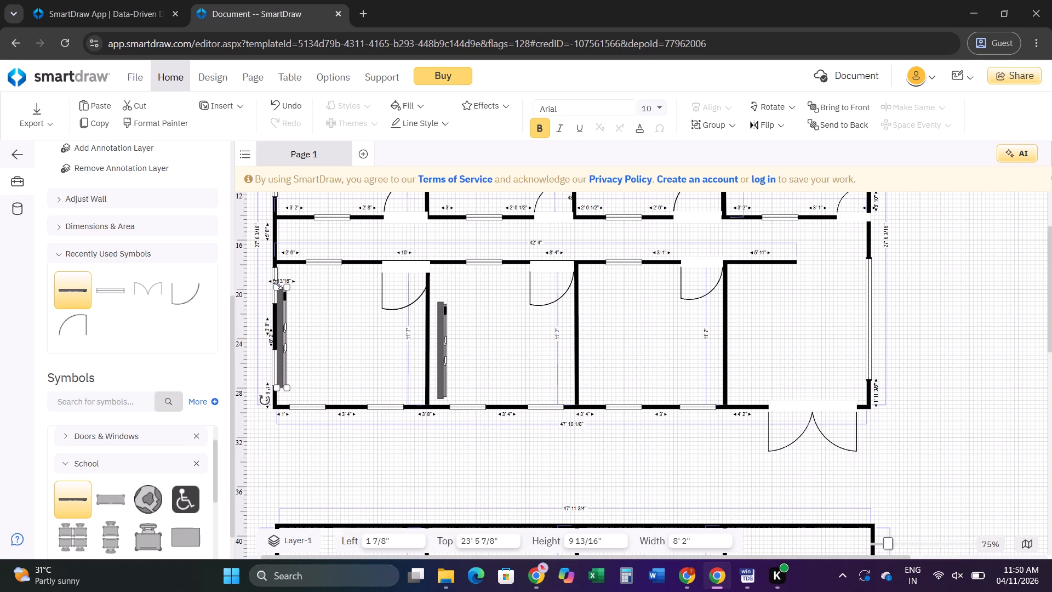
left_click(277, 284)
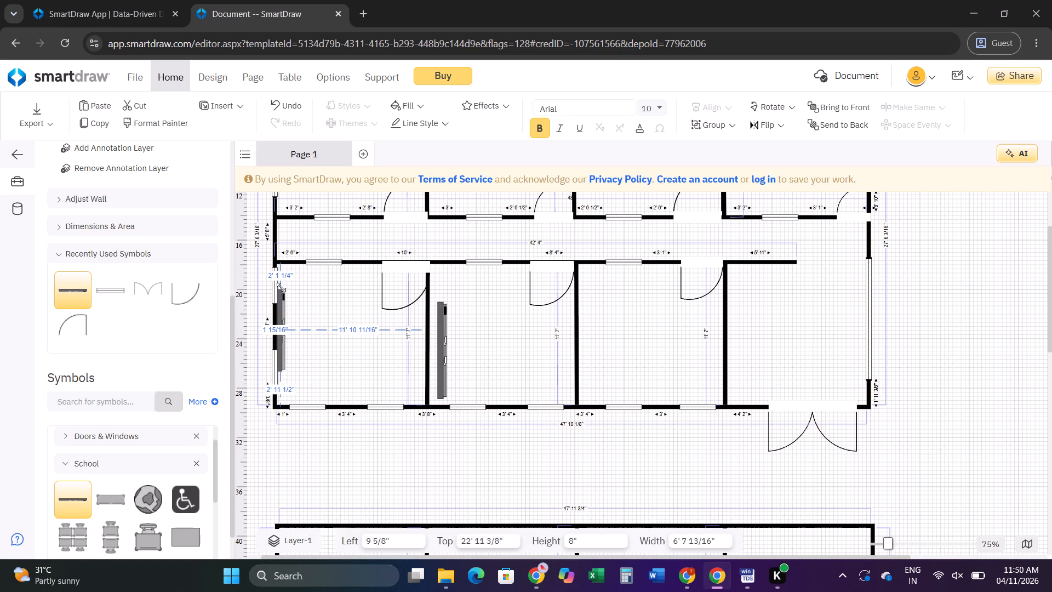
Move the chalkboard in the second room below the corridor against the first-room partition and shorten it to about 7'.
double_click(437, 347)
left_click_drag(443, 345, 442, 344)
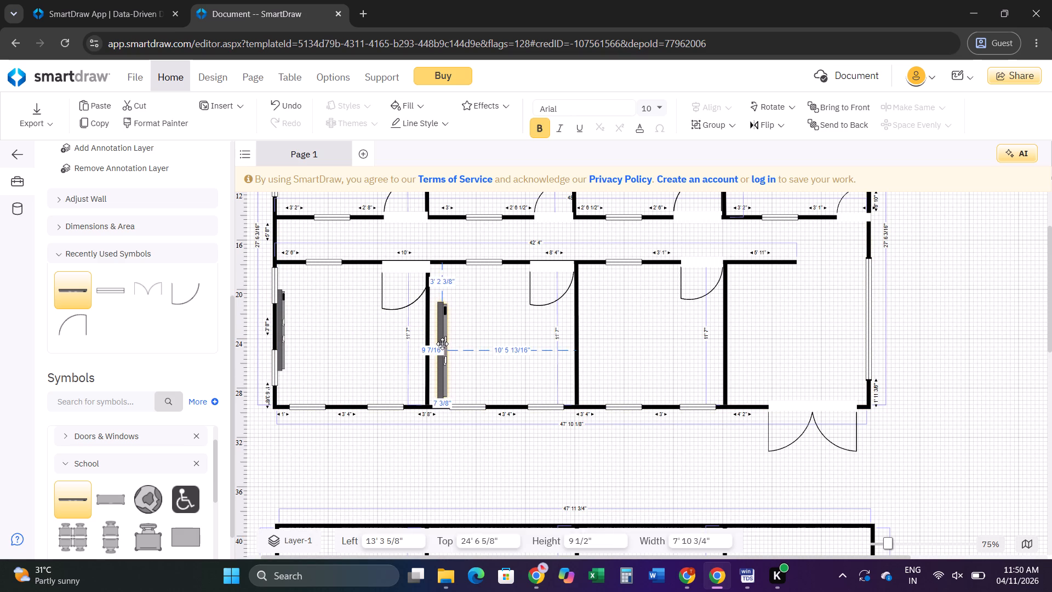
left_click_drag(442, 344, 437, 335)
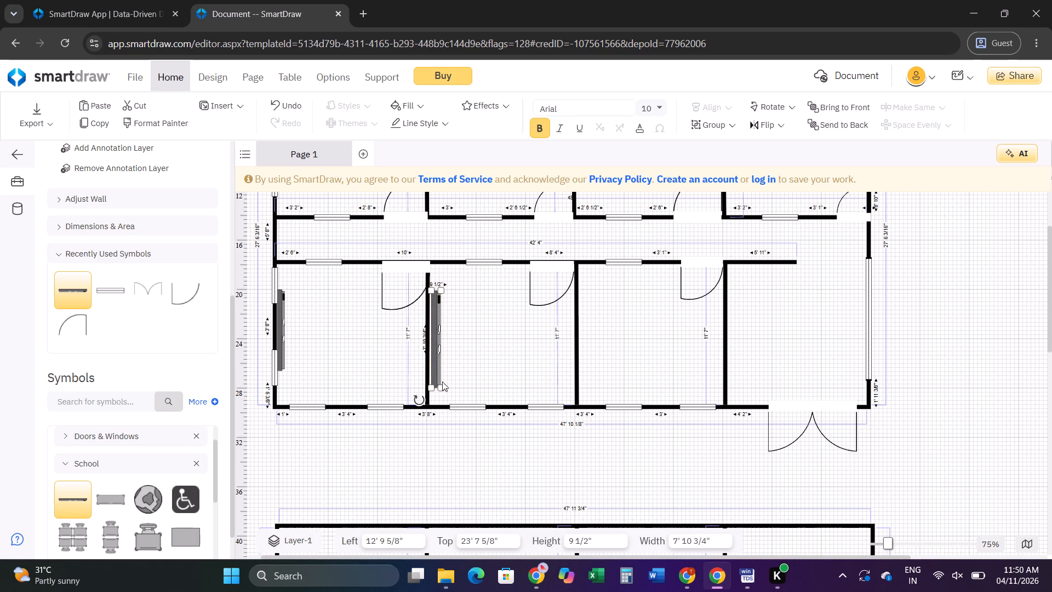
left_click(438, 384)
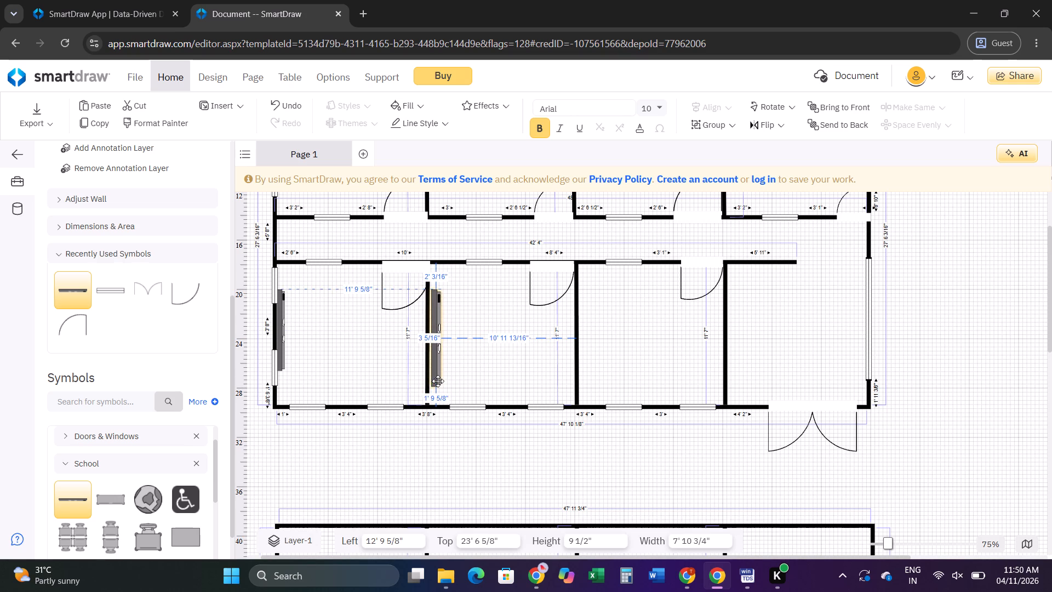
left_click_drag(441, 386, 439, 377)
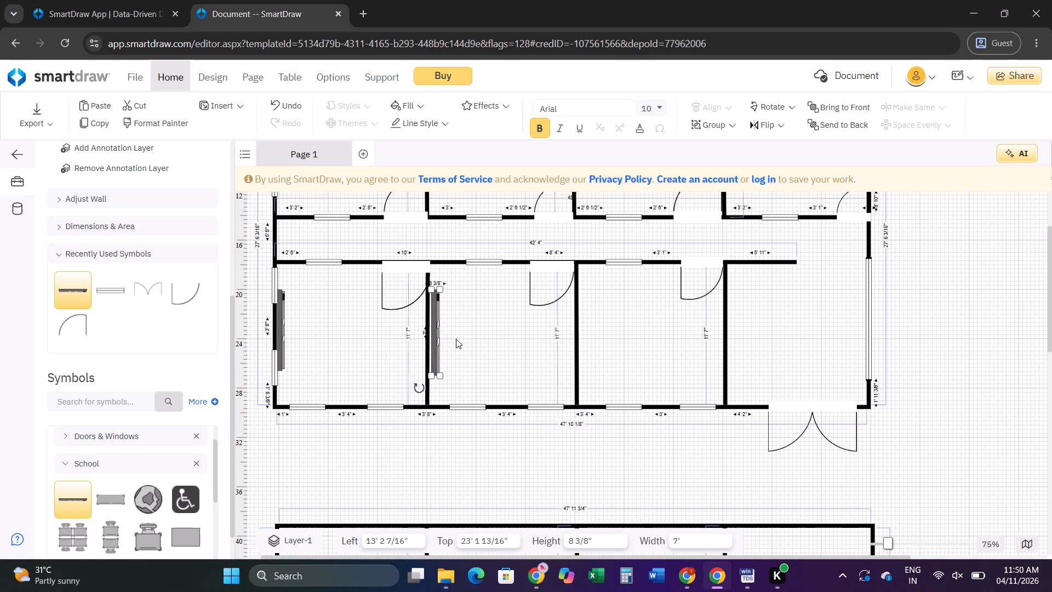
Place a vertical chalkboard in the third room below the corridor, shortened to about 7' 1/2", against the partition shared with the second room.
left_click_drag(85, 494, 353, 400)
left_click_drag(353, 400, 626, 316)
left_click_drag(554, 299, 561, 333)
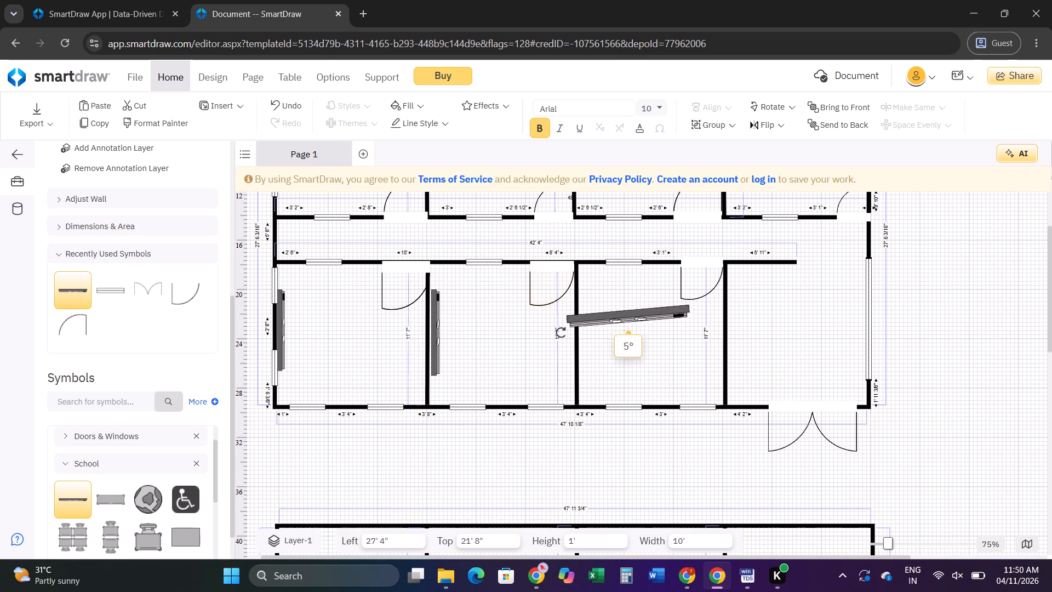
left_click_drag(561, 333, 614, 381)
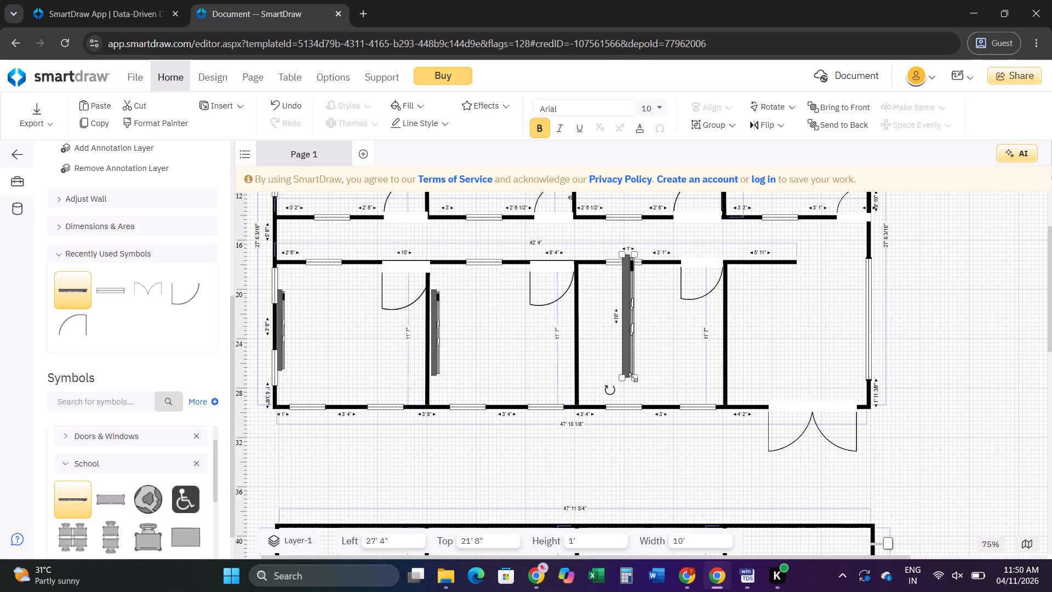
left_click_drag(633, 375, 622, 349)
left_click_drag(625, 310, 585, 338)
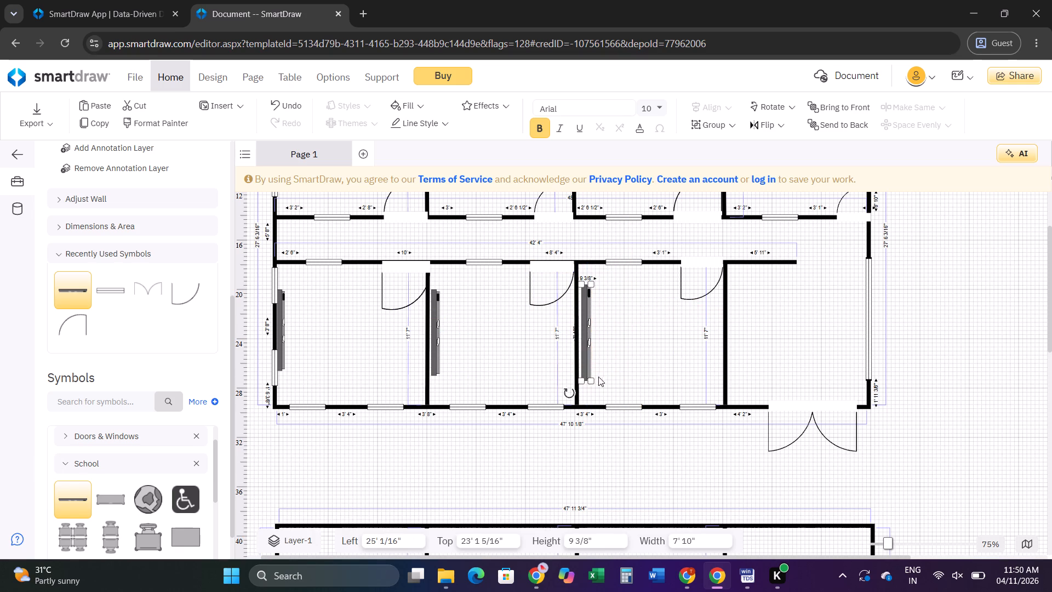
left_click(587, 378)
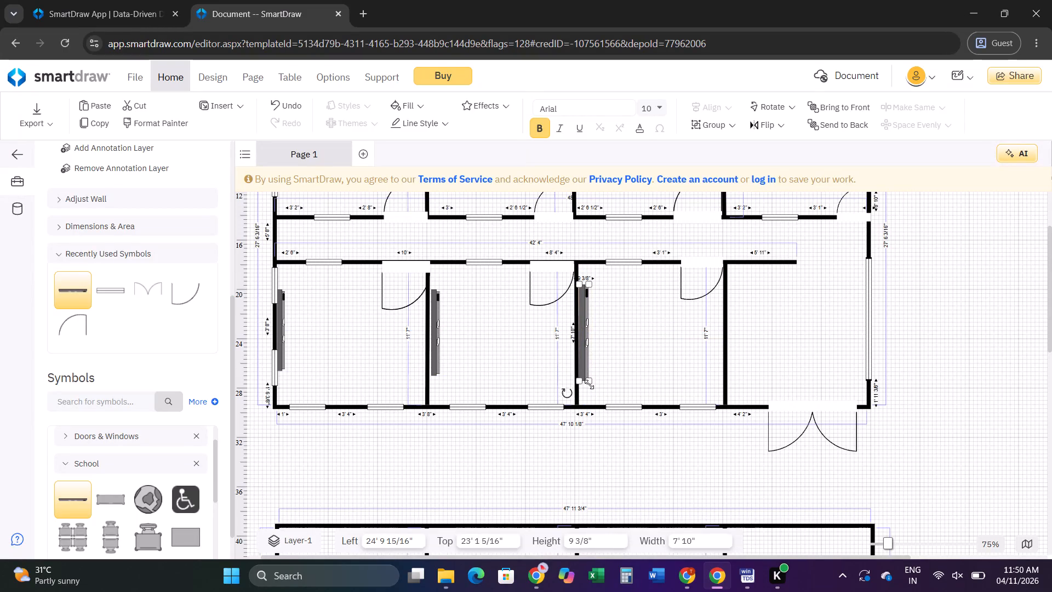
left_click_drag(589, 384, 584, 370)
left_click(584, 378)
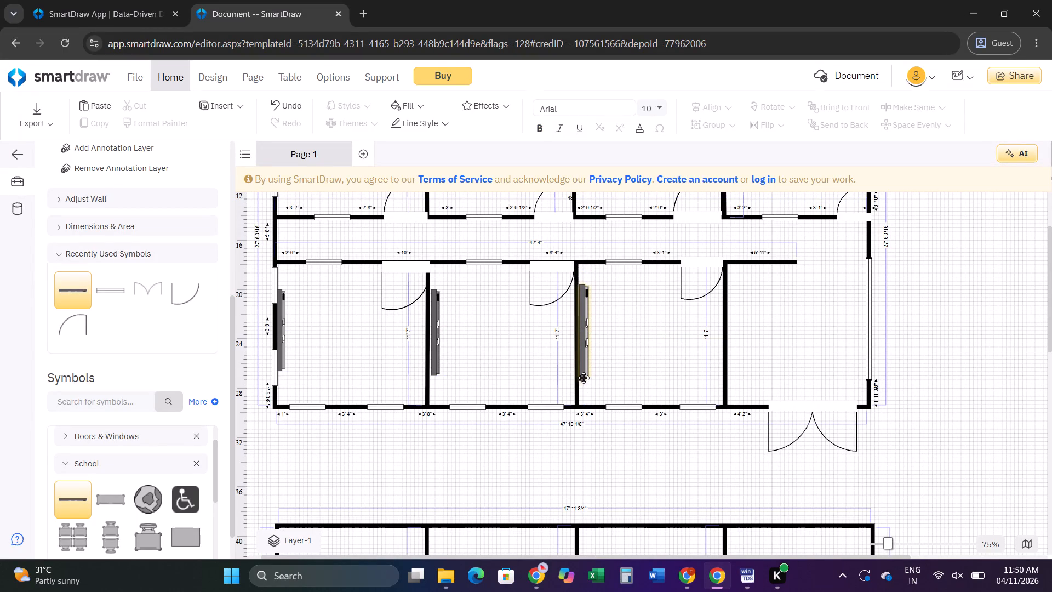
left_click_drag(586, 380, 583, 371)
left_click_drag(581, 344, 581, 353)
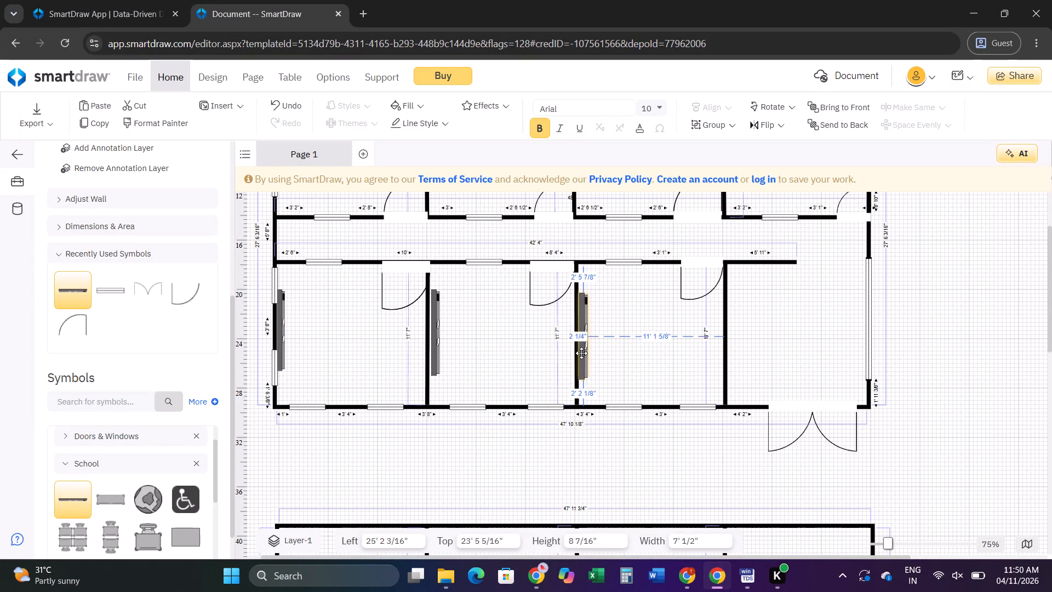
Nudge the chalkboard in the third room below the corridor slightly clear of the partition shared with the second room.
left_click_drag(581, 353, 580, 352)
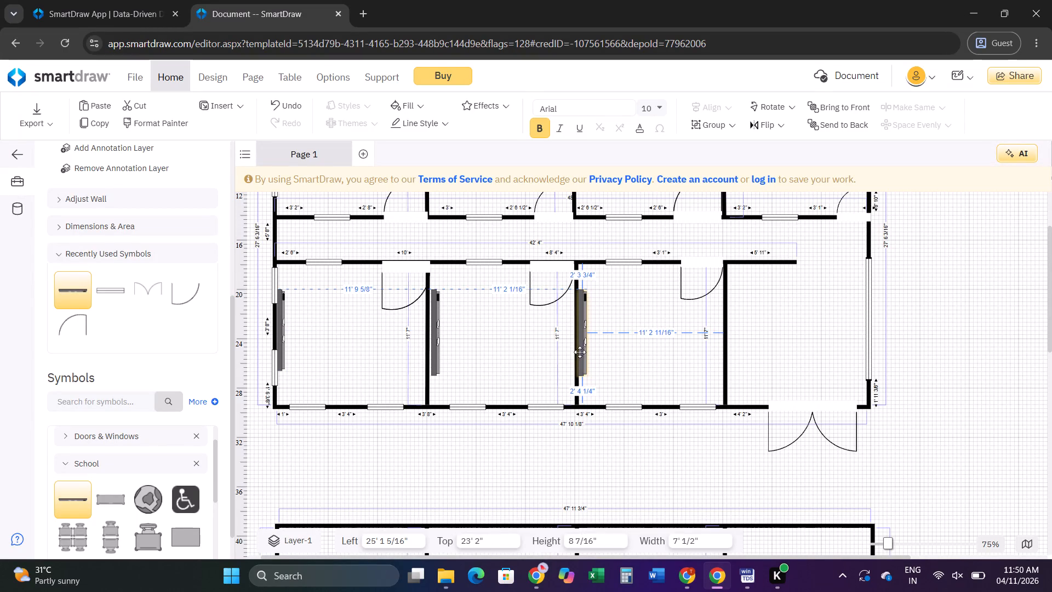
left_click_drag(580, 352, 583, 352)
Shorten the chalkboard in the first room above the corridor to about 8' 3 3/4" and reposition it beside the second-room partition, clear of the door.
scroll(591, 351, "up", 3)
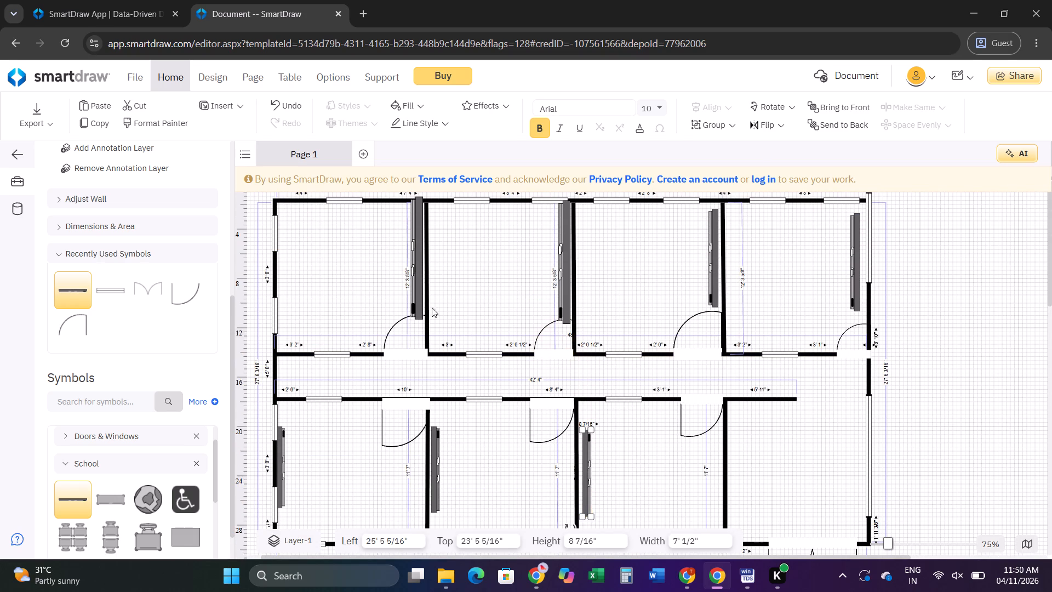
left_click(414, 300)
left_click_drag(420, 318, 419, 301)
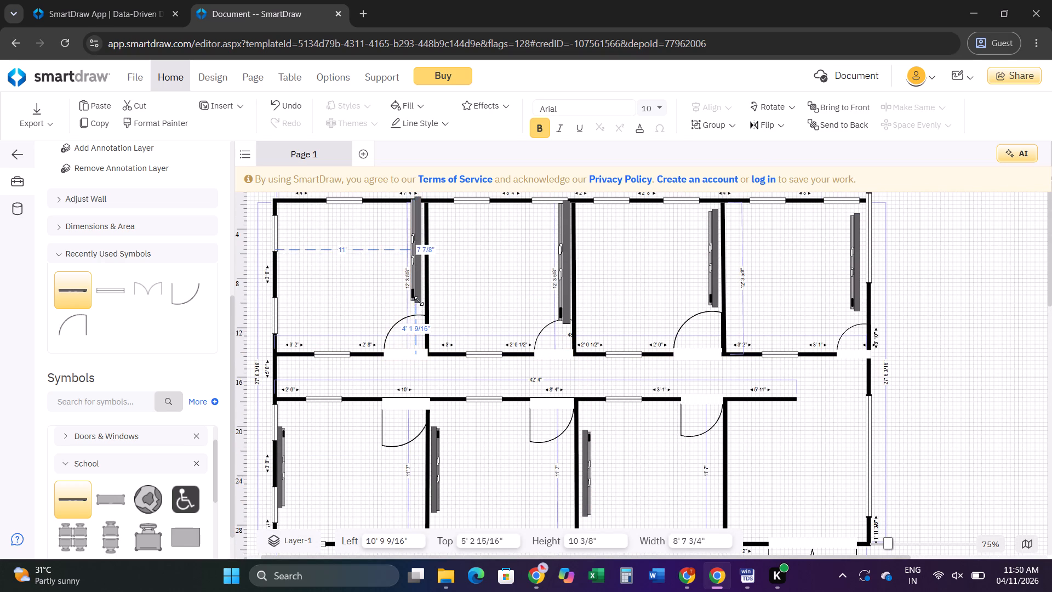
left_click_drag(419, 301, 419, 300)
left_click_drag(422, 264, 421, 269)
left_click_drag(417, 270, 418, 284)
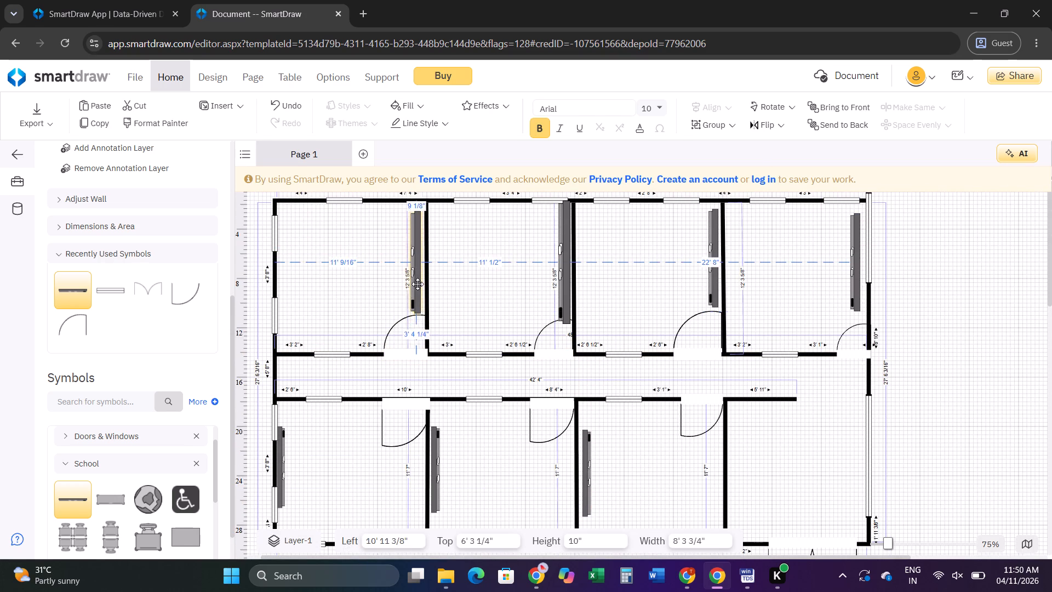
left_click_drag(418, 284, 418, 281)
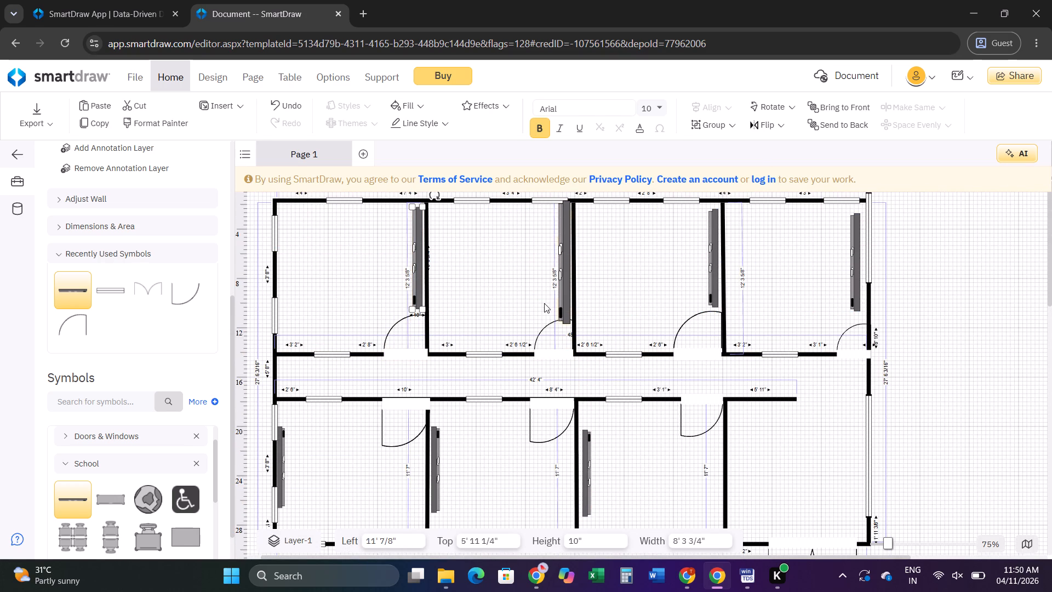
Shorten the chalkboard in the second room above the corridor to about 7' 4" and position it near the third-room partition.
left_click(568, 291)
left_click_drag(570, 322, 570, 321)
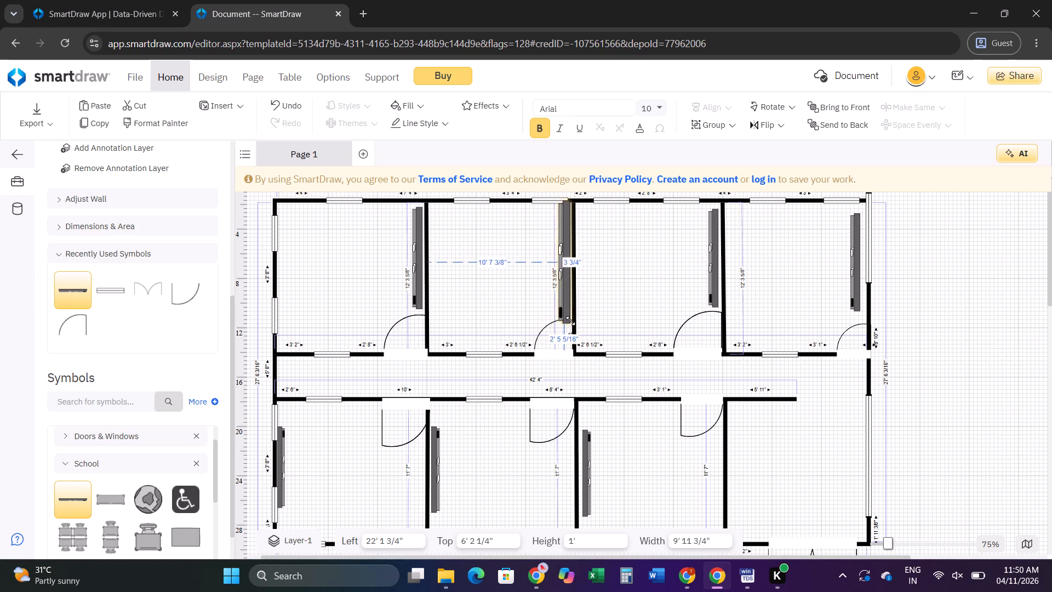
left_click_drag(570, 321, 556, 291)
left_click_drag(554, 260, 565, 279)
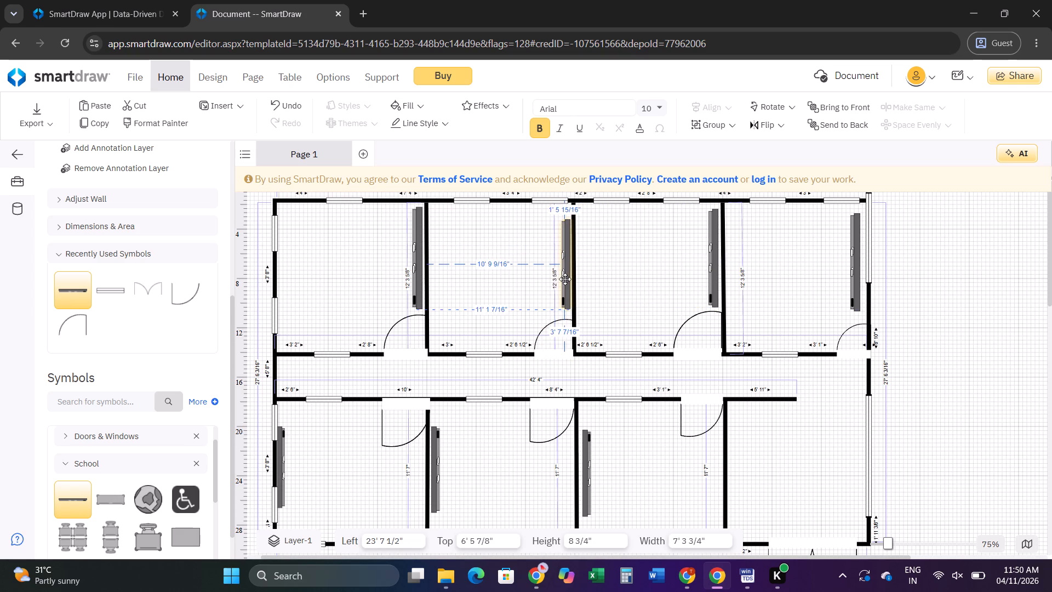
left_click_drag(565, 279, 564, 275)
left_click(565, 305)
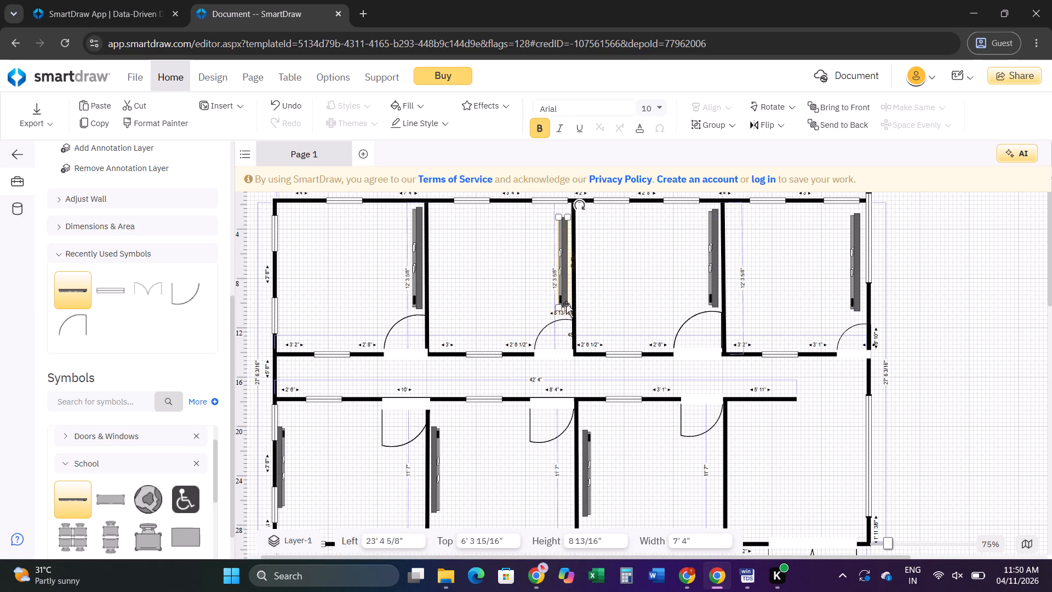
left_click_drag(566, 305, 571, 309)
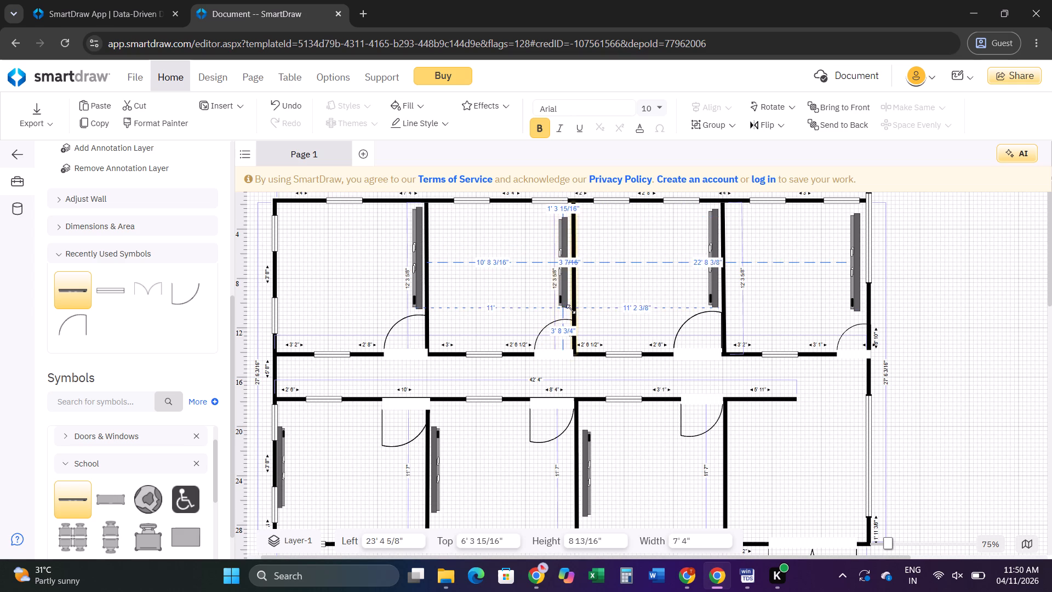
left_click_drag(571, 309, 572, 309)
left_click(559, 276)
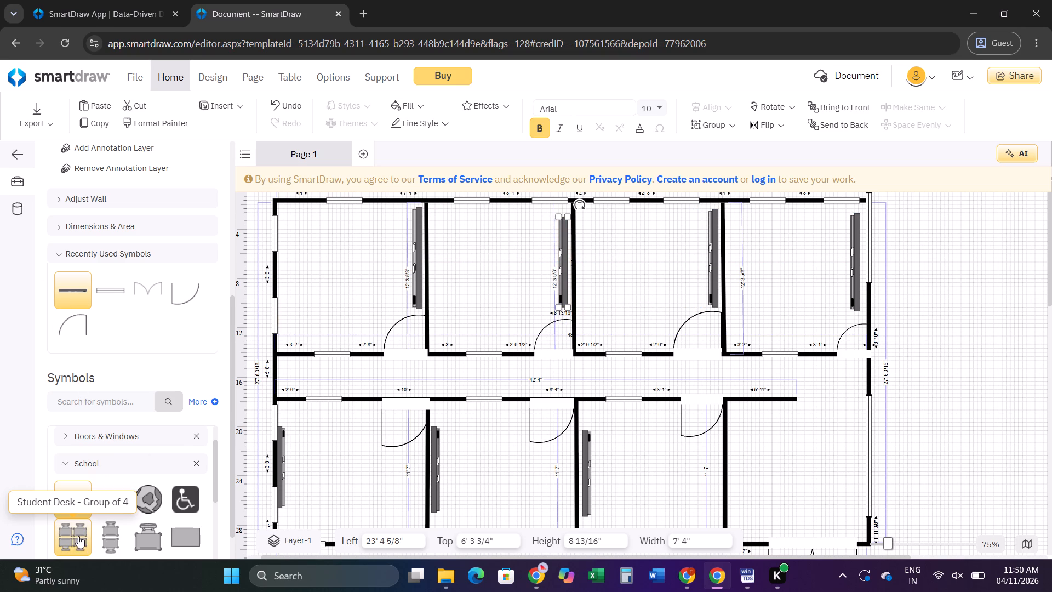
Place a Student Desk with Chair in the first room above the corridor and rotate it to 90° so it faces the chalkboard.
scroll(85, 529, "down", 1)
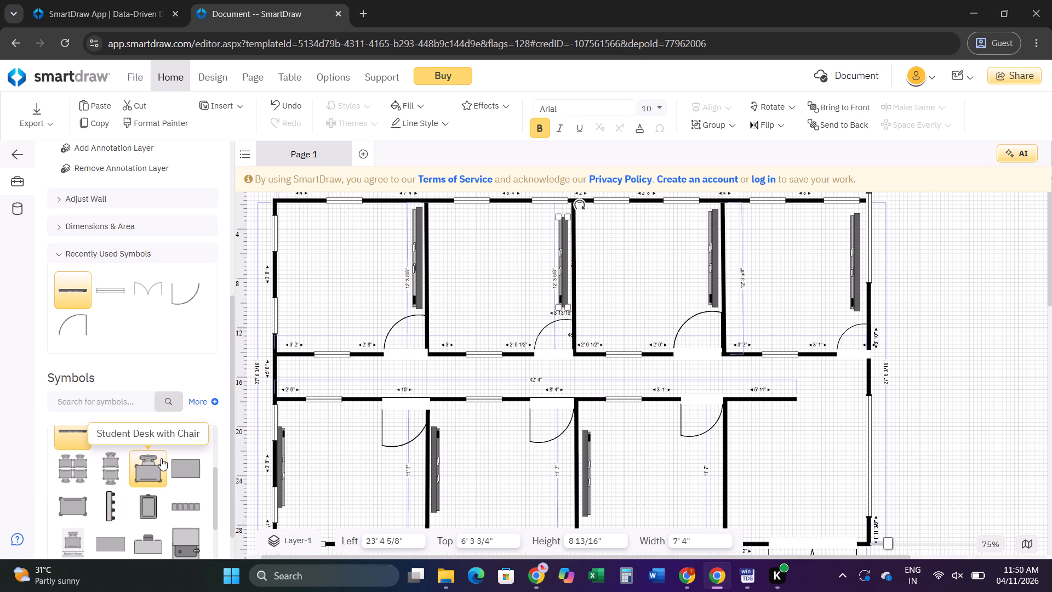
left_click_drag(149, 459, 243, 344)
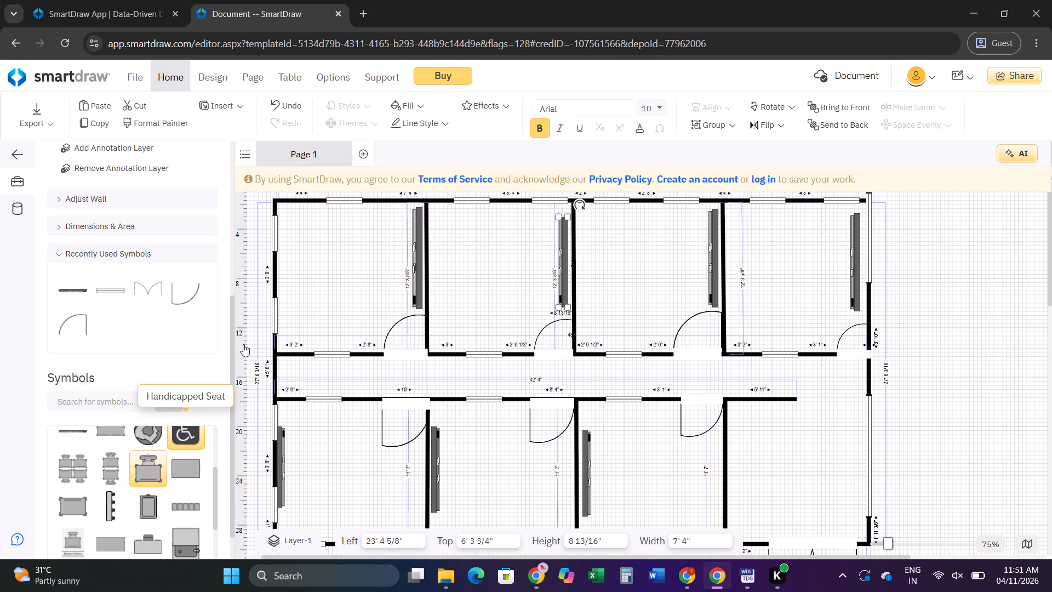
left_click_drag(243, 344, 329, 244)
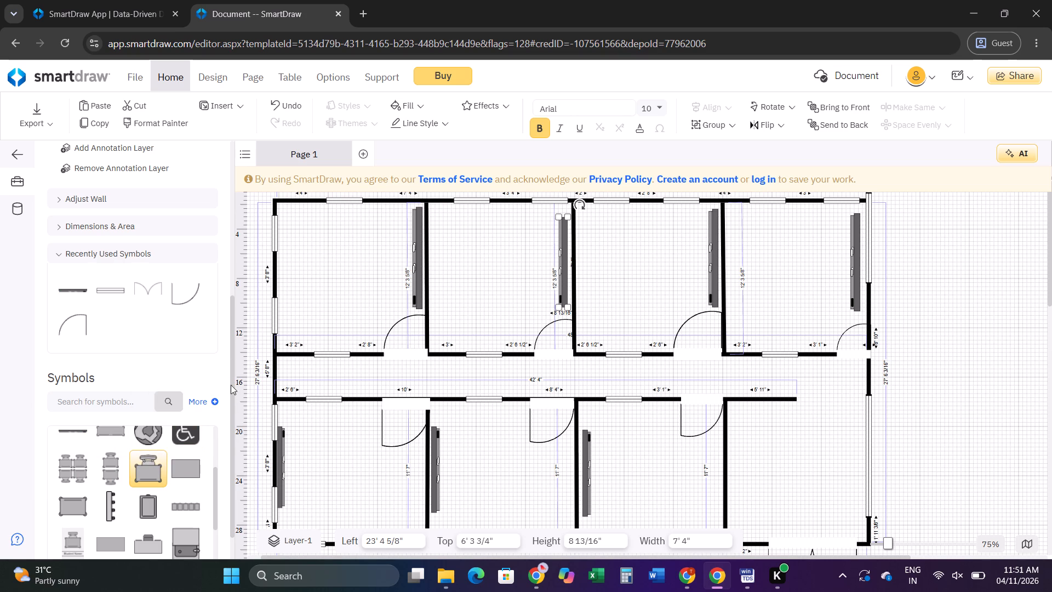
left_click_drag(148, 469, 337, 230)
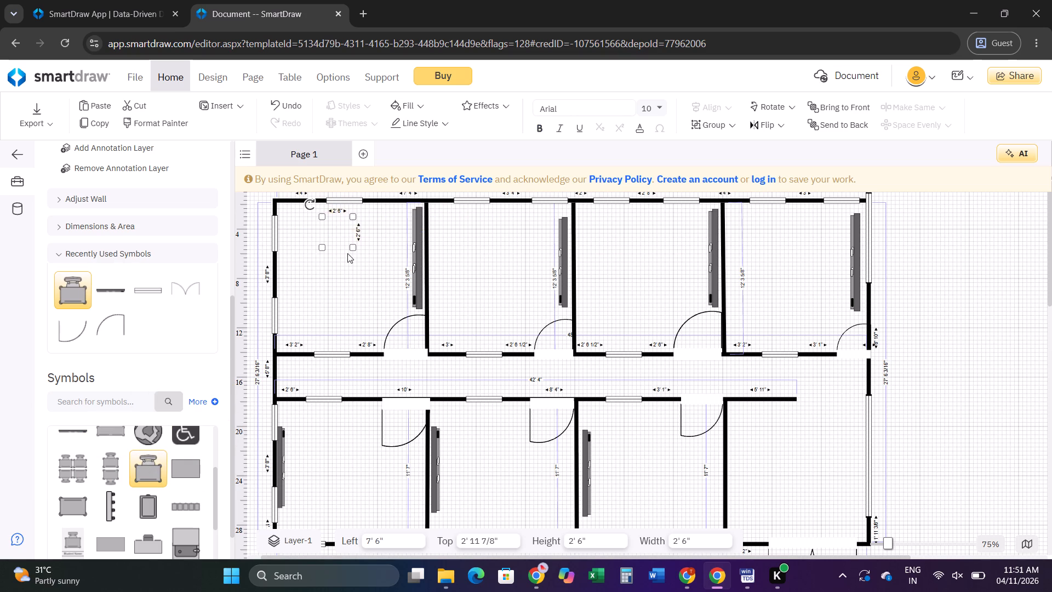
left_click_drag(309, 201, 324, 247)
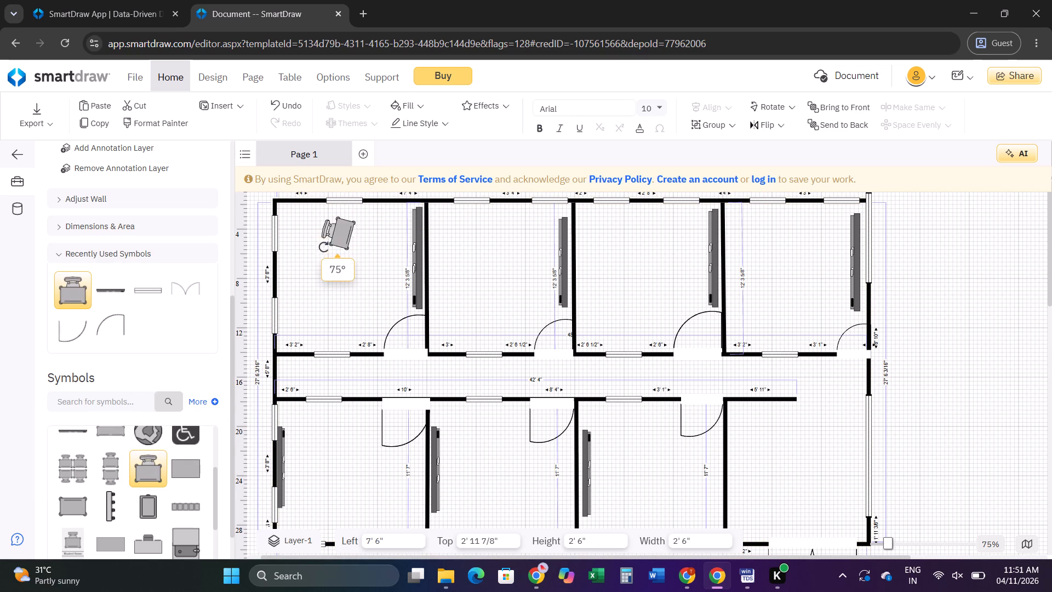
left_click_drag(324, 247, 324, 248)
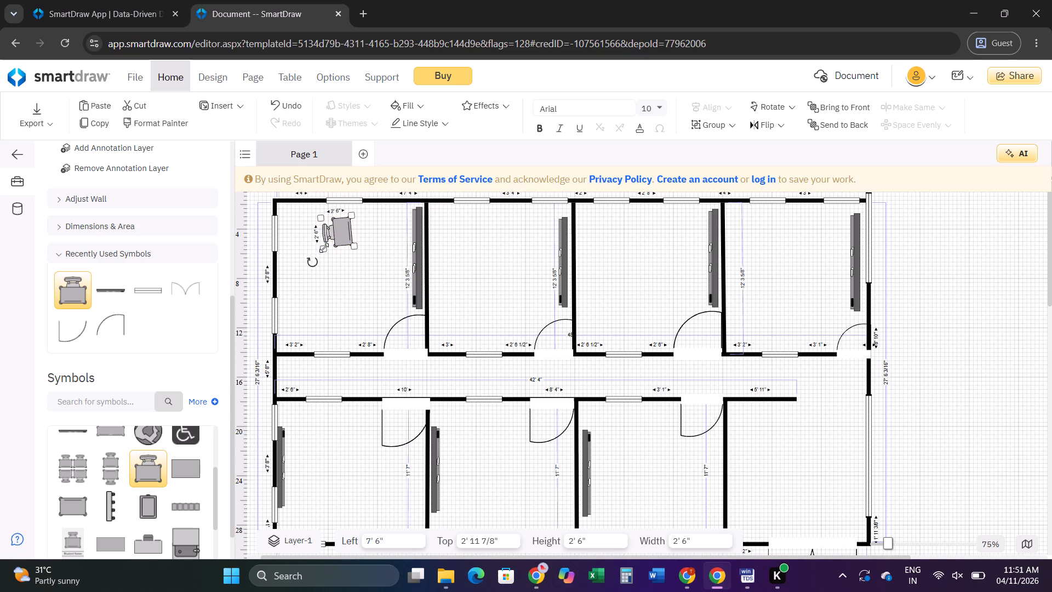
left_click(313, 259)
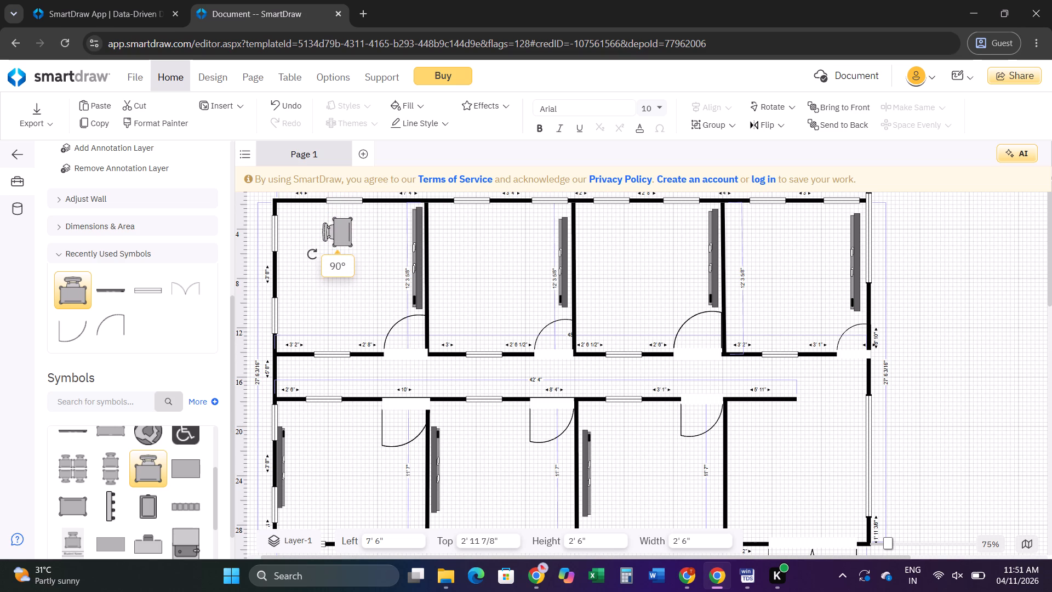
left_click(338, 231)
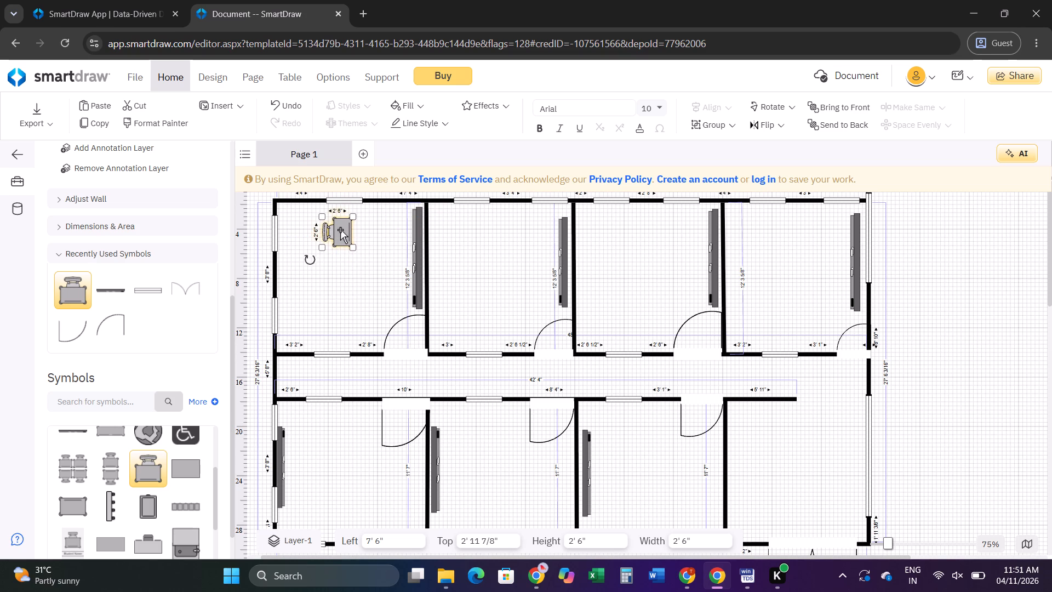
Copy the student desk and place two duplicates below it, forming a column of three in the first room above the corridor.
key("ctrl+c")
key("ctrl+v")
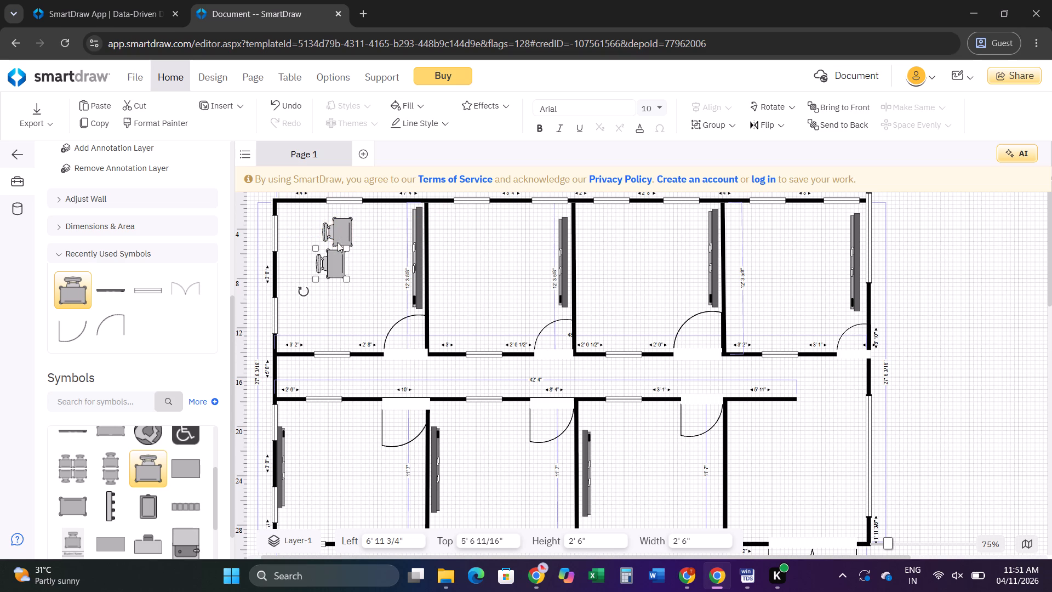
left_click_drag(336, 263, 344, 269)
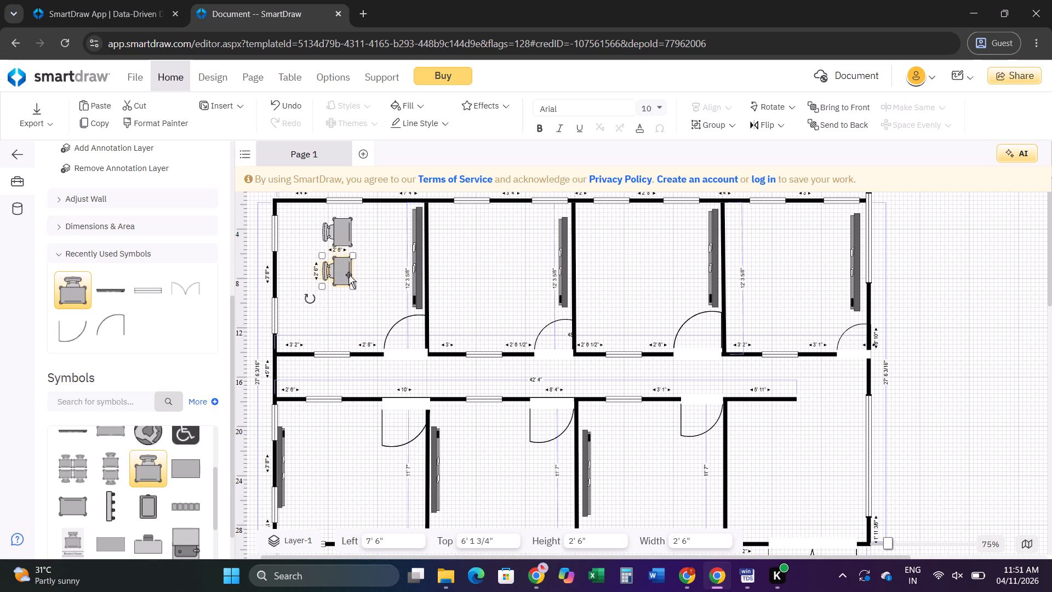
key("ctrl+v")
left_click_drag(357, 288, 340, 305)
Paste three more student desks and align them in a vertical column in the middle of the second room above the corridor.
key("ctrl+v")
left_click_drag(378, 304, 332, 251)
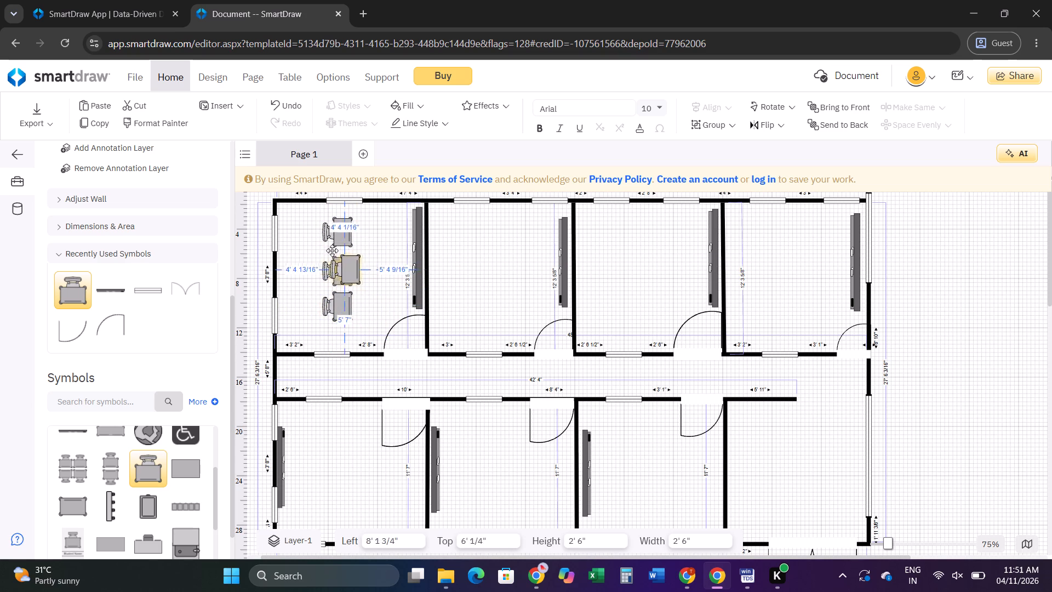
left_click_drag(332, 251, 292, 225)
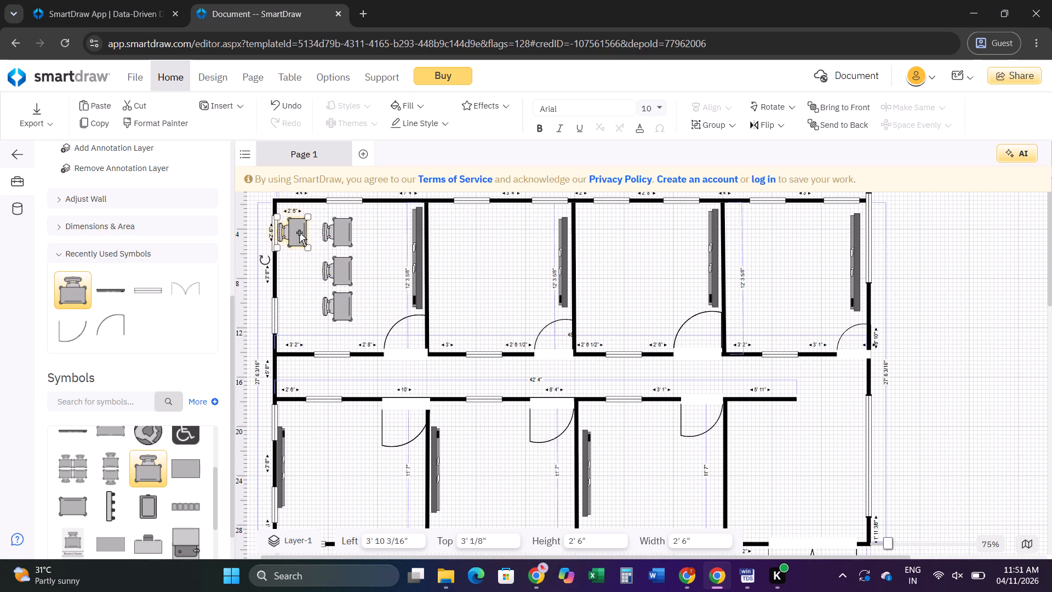
left_click_drag(296, 231, 302, 234)
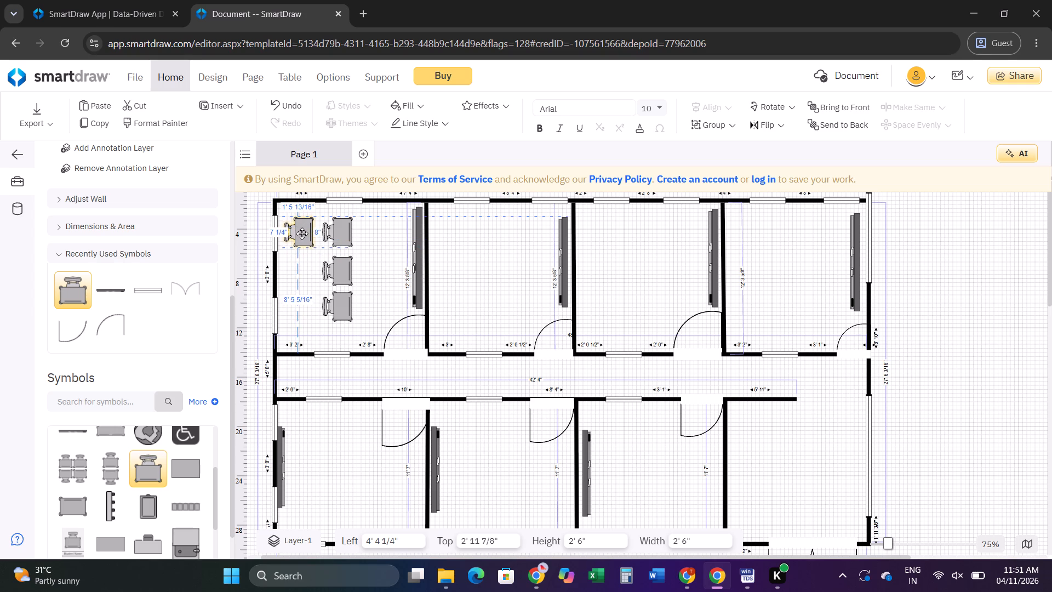
left_click_drag(302, 234, 302, 233)
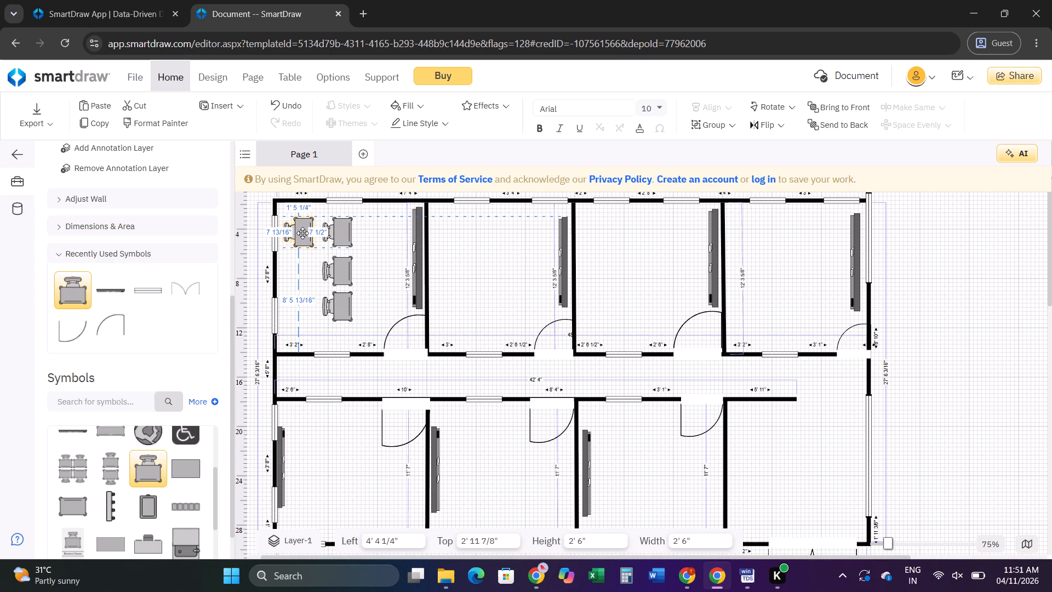
left_click_drag(302, 233, 494, 242)
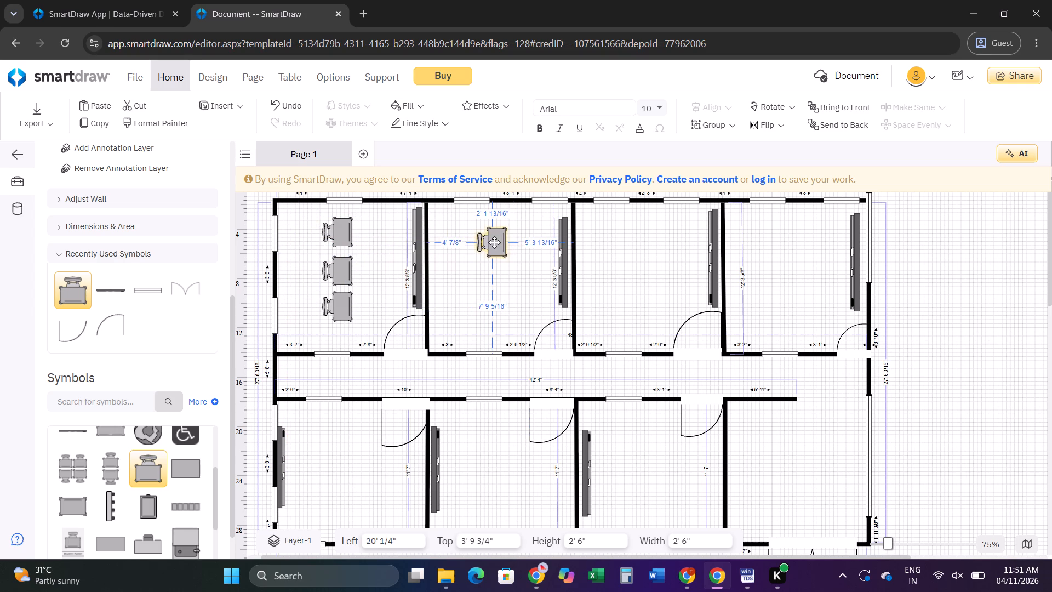
left_click_drag(494, 242, 506, 236)
key("ctrl+v")
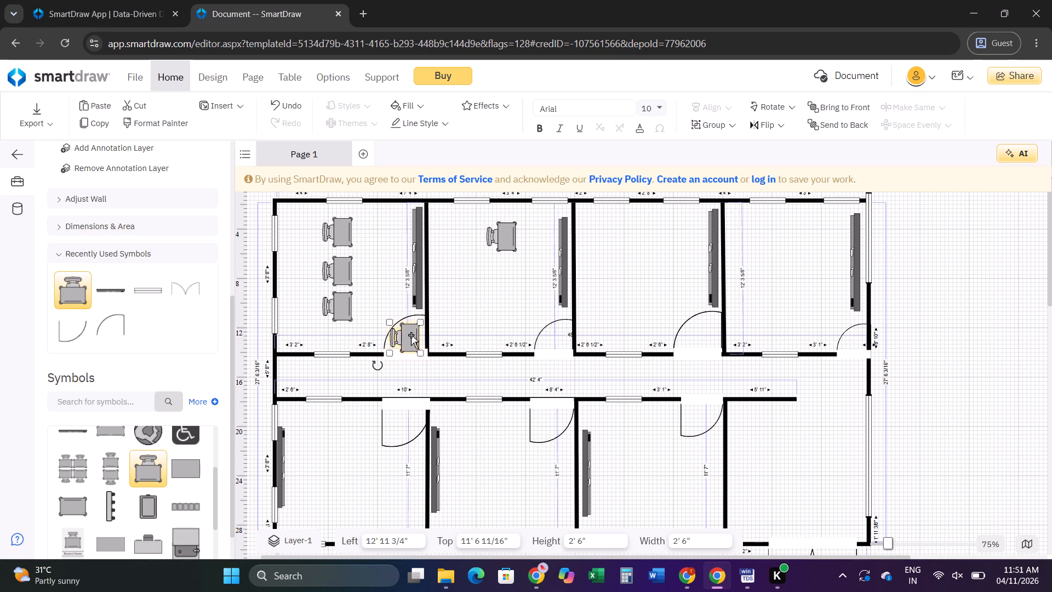
left_click_drag(411, 335, 506, 275)
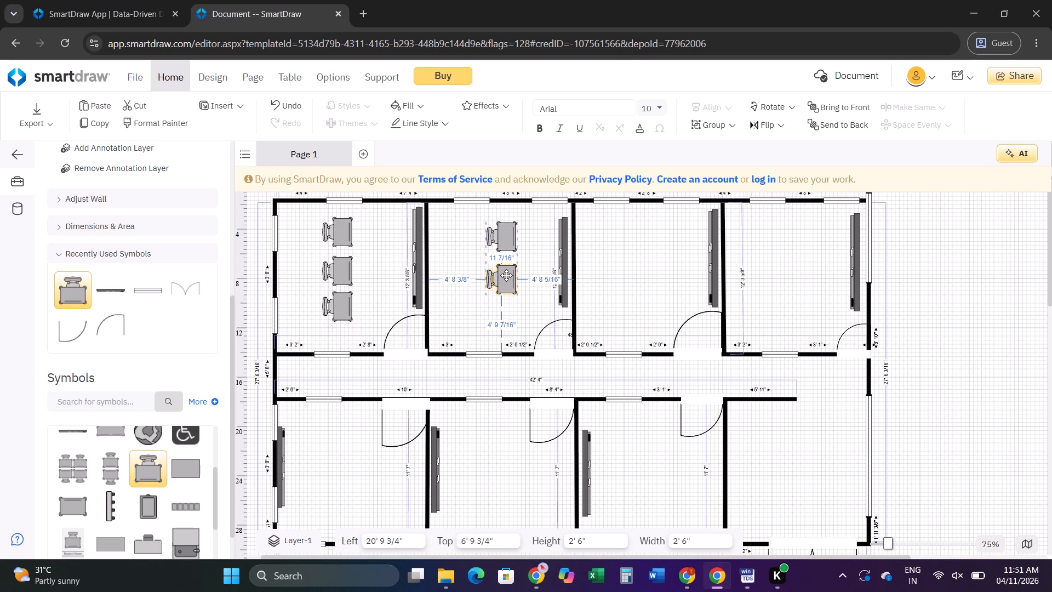
left_click_drag(506, 275, 507, 274)
key("ctrl+v")
left_click_drag(439, 360, 519, 320)
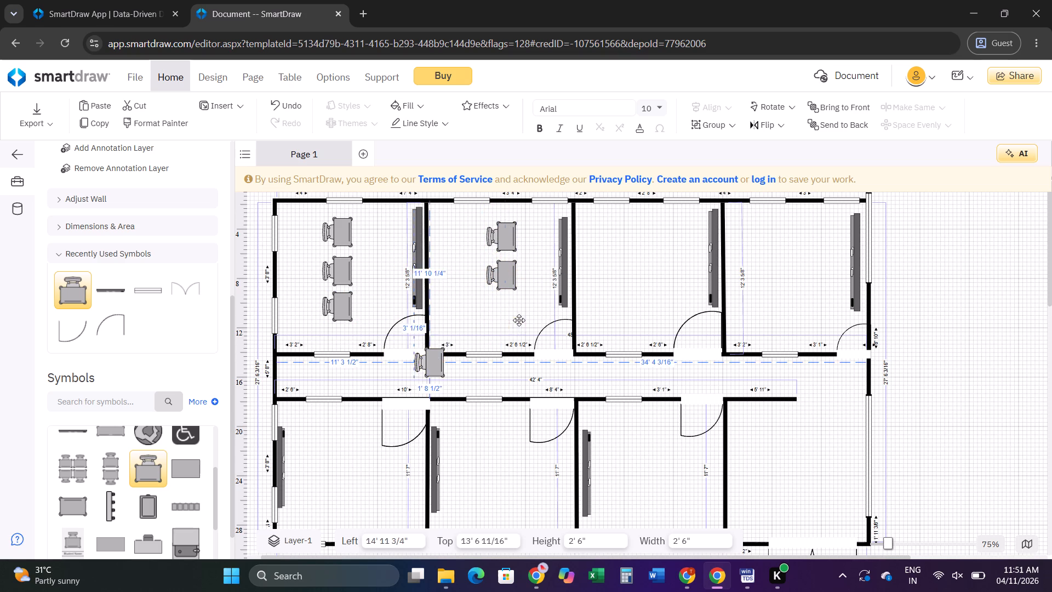
left_click_drag(519, 320, 512, 309)
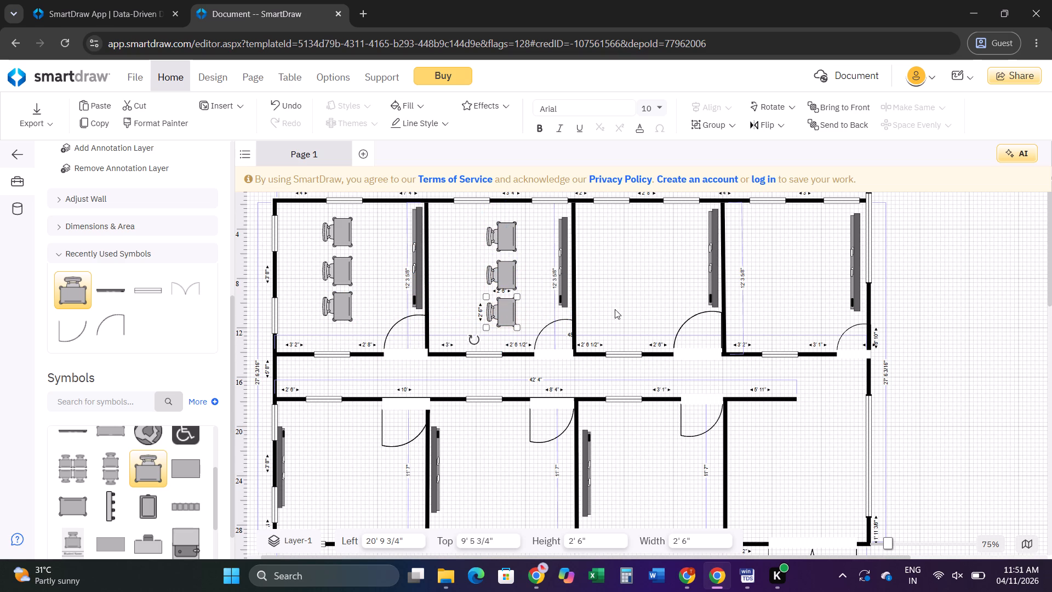
Paste three student desks and align them in a vertical column in the third room above the corridor.
key("ctrl+v")
left_click_drag(464, 388, 645, 230)
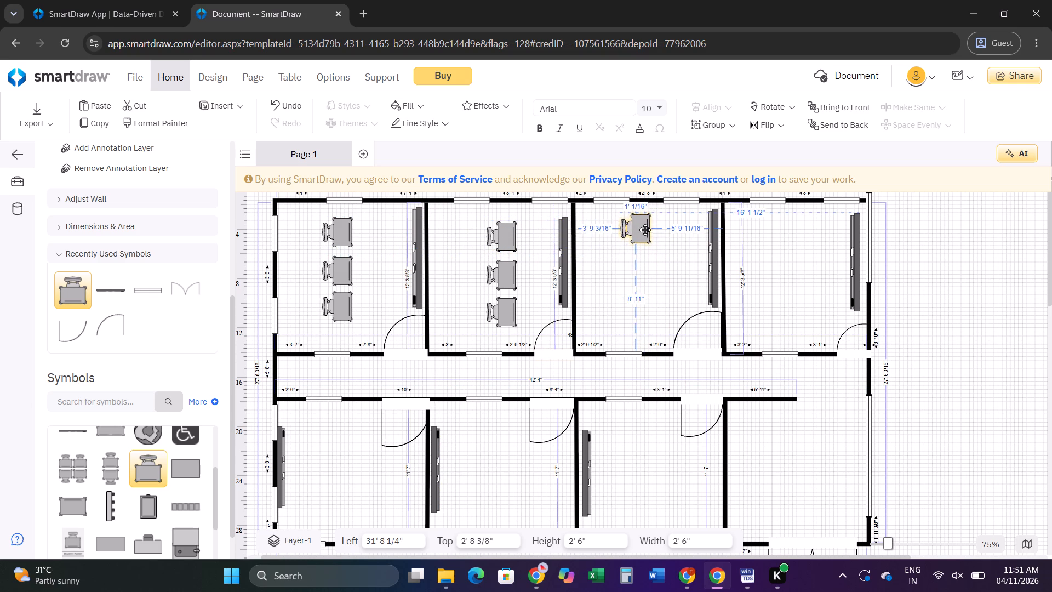
key("ctrl+v")
left_click_drag(334, 260, 668, 266)
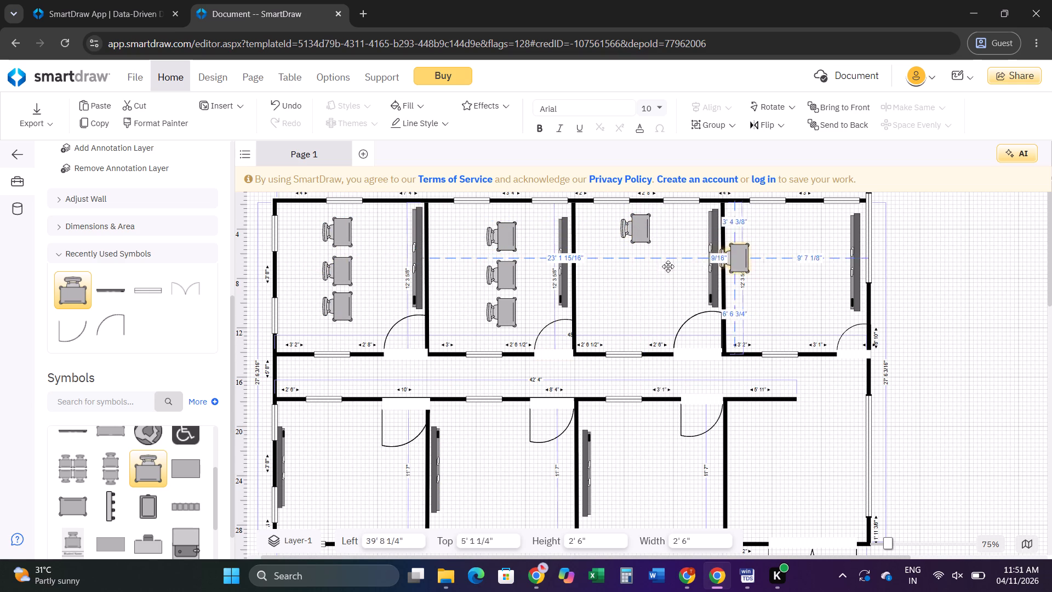
left_click_drag(668, 266, 639, 263)
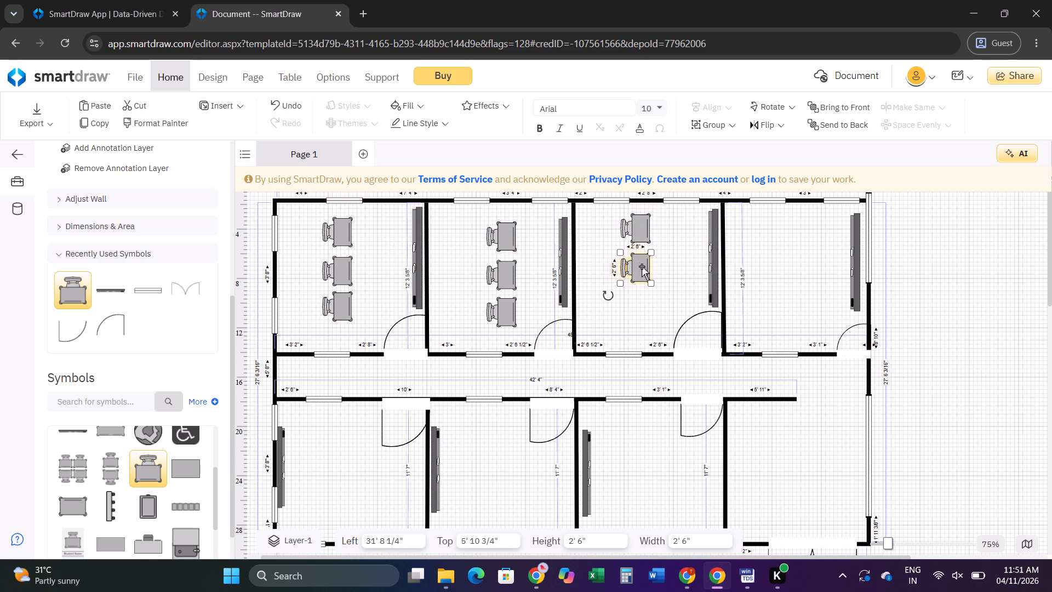
key("ctrl+v")
left_click_drag(362, 281, 632, 306)
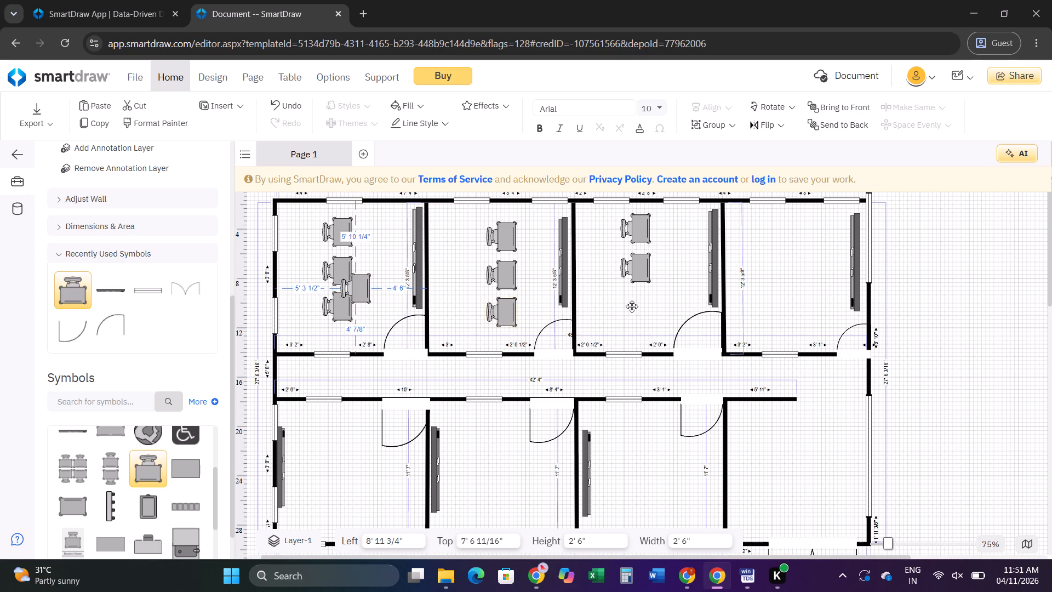
left_click_drag(632, 306, 640, 294)
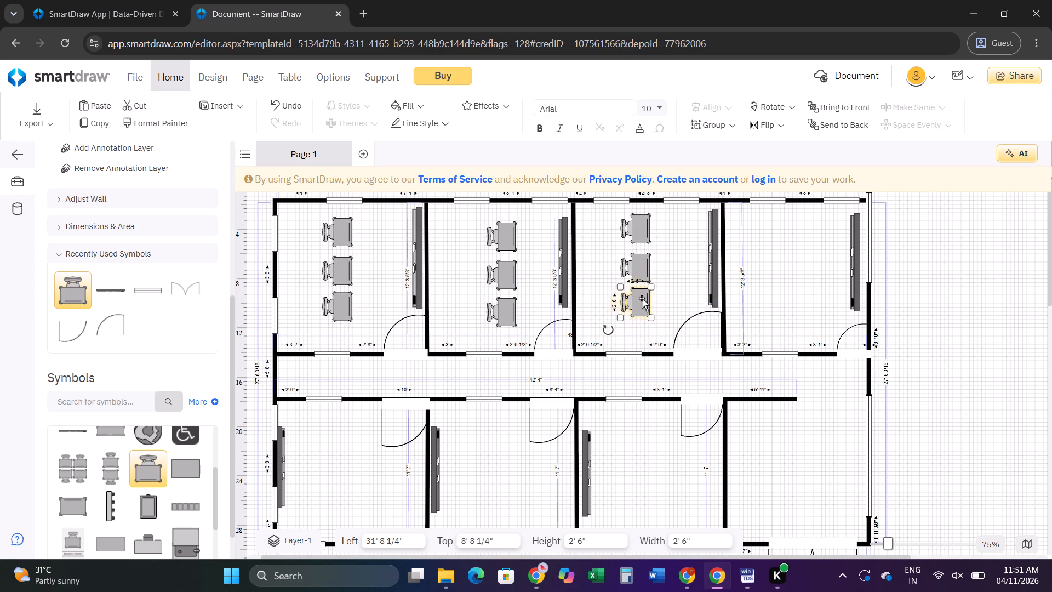
Copy the student desk and place three duplicates in a vertical column in the fourth room above the corridor.
key("ctrl+c")
left_click(767, 224)
key("ctrl+v")
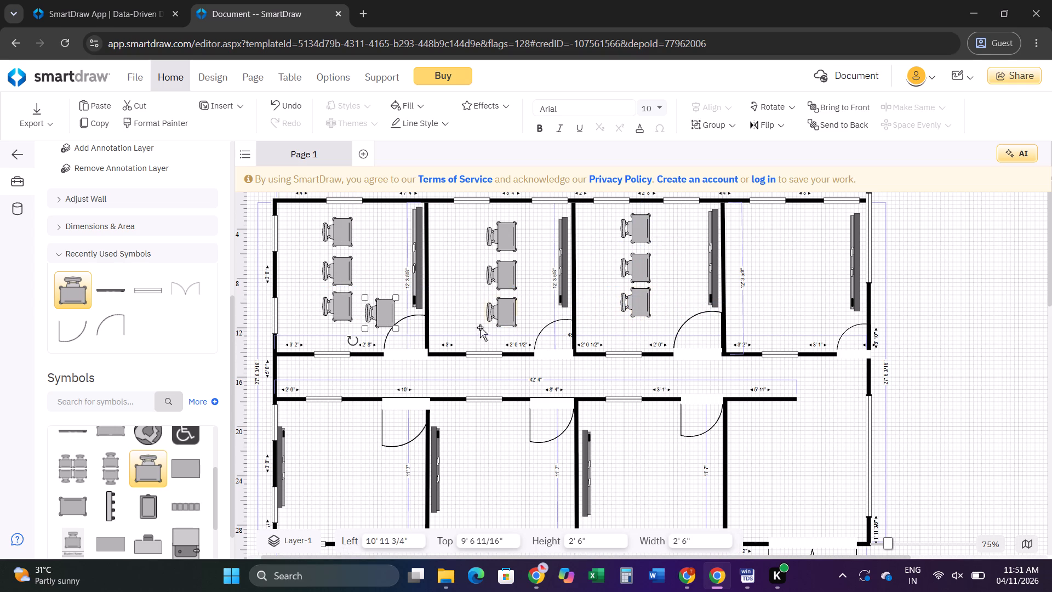
left_click_drag(380, 318, 785, 238)
key("ctrl+v")
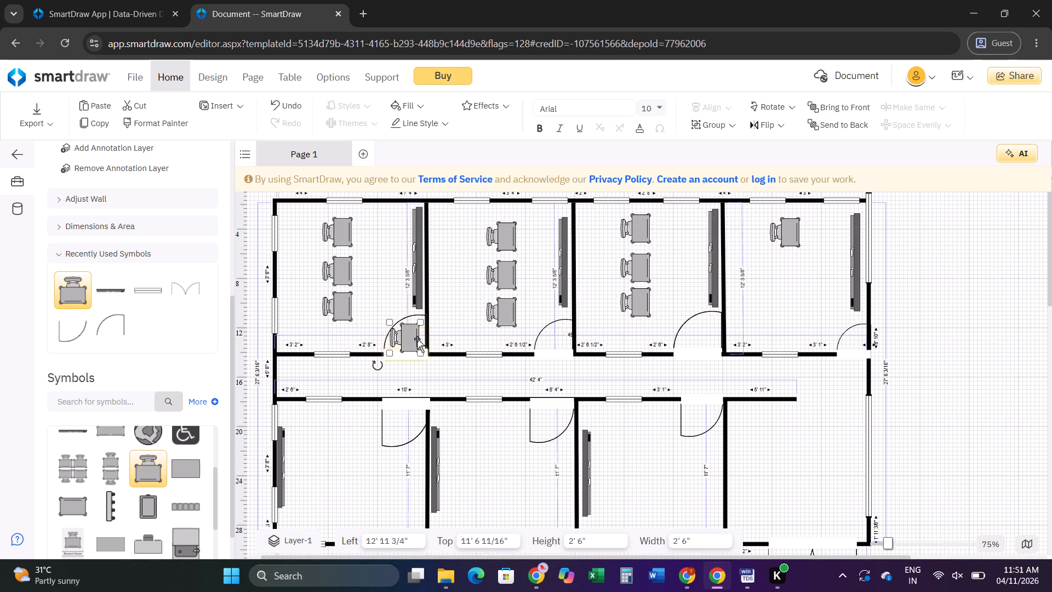
left_click_drag(410, 339, 793, 271)
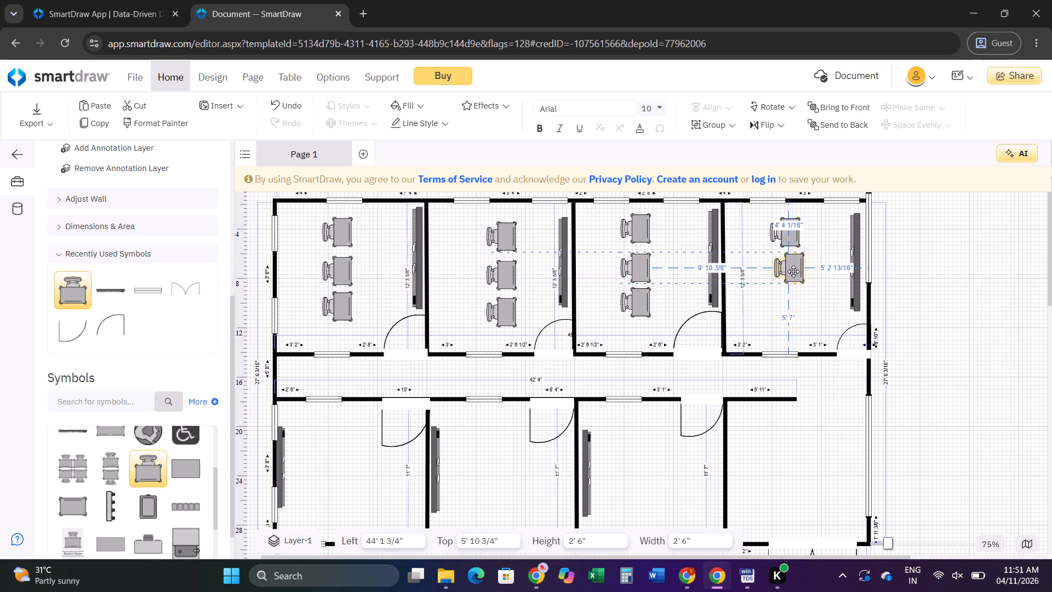
left_click_drag(793, 271, 791, 274)
key("ctrl+v")
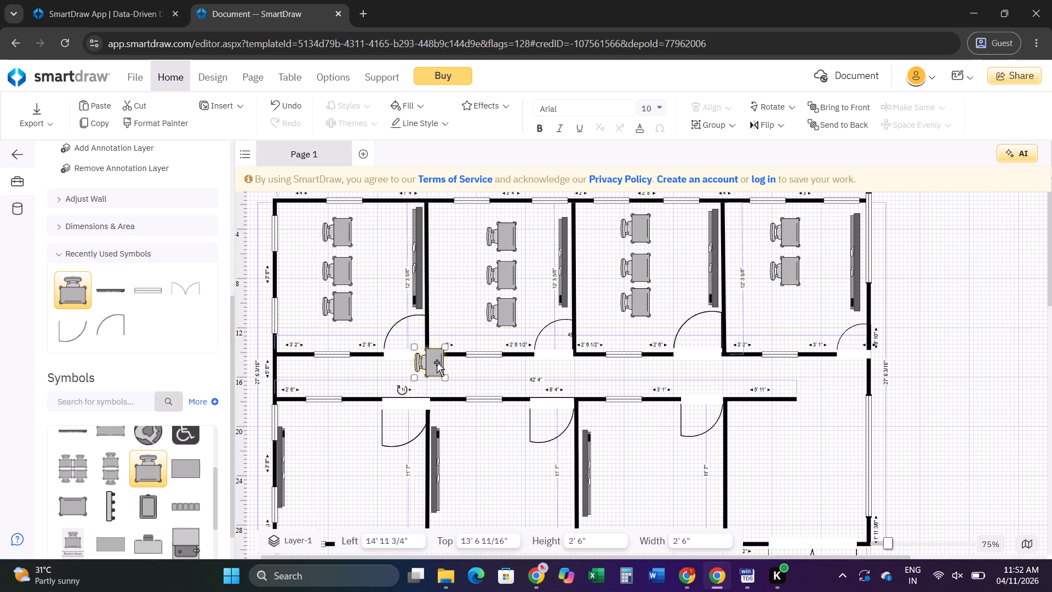
left_click_drag(437, 362, 792, 315)
Paste a student desk into the middle of the first room below the corridor and rotate it to face that room's chalkboard.
scroll(371, 380, "down", 1)
key("ctrl+v")
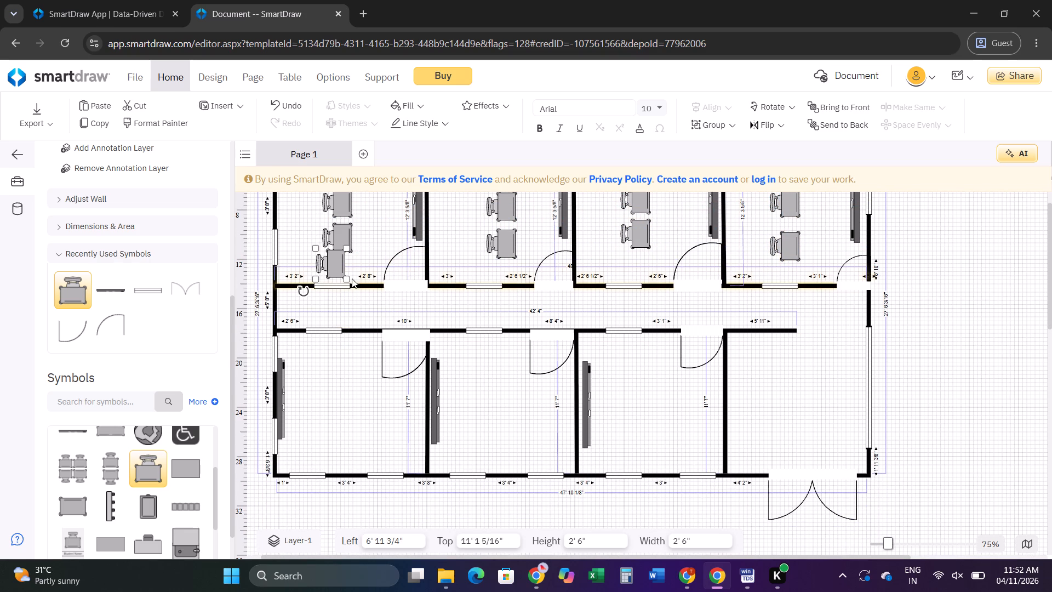
left_click_drag(333, 263, 325, 402)
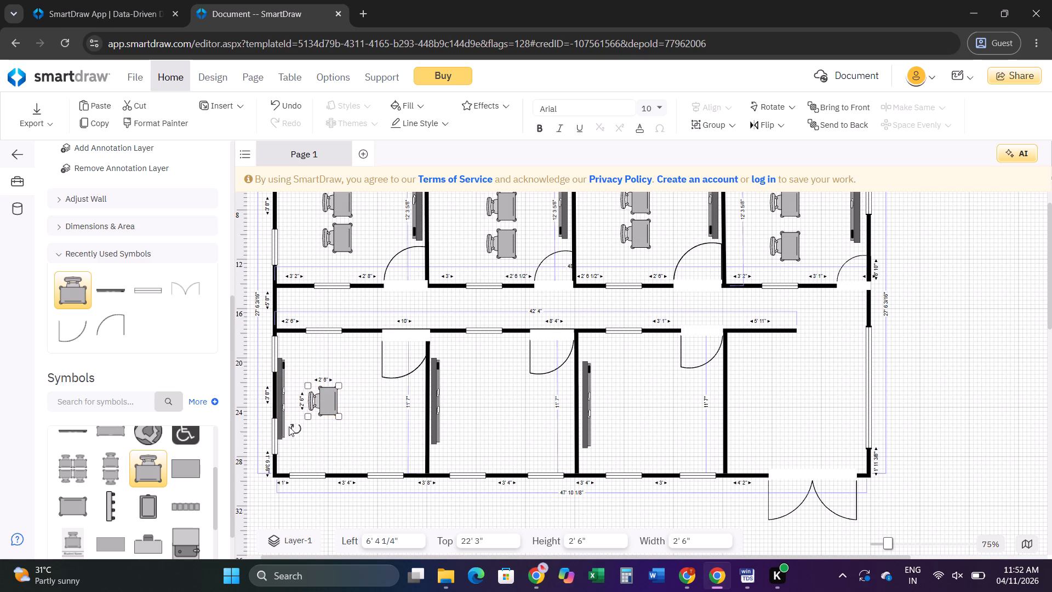
left_click_drag(295, 429, 340, 386)
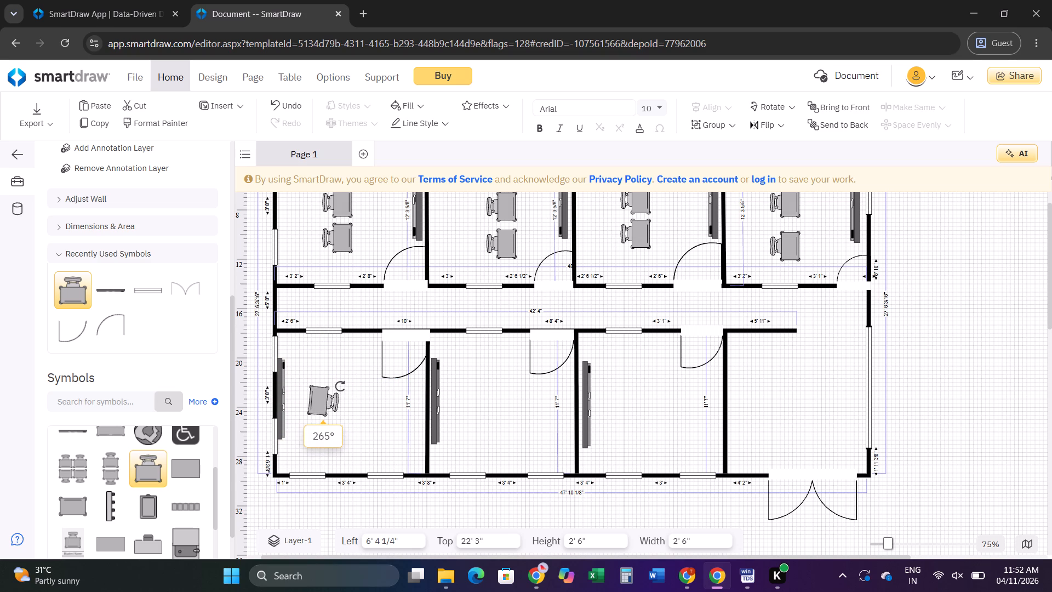
left_click_drag(340, 386, 339, 385)
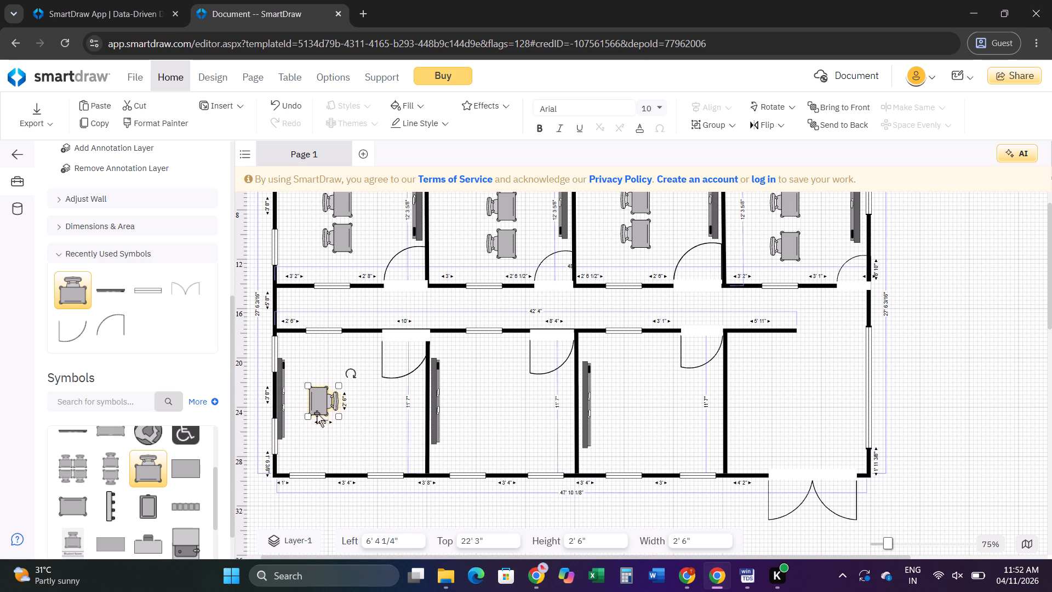
Copy the rotated desk and place one duplicate above and one below it, forming a column of three in the first room below the corridor.
key("ctrl+c")
left_click(322, 395)
key("ctrl+c")
key("ctrl+v")
left_click_drag(359, 283, 331, 359)
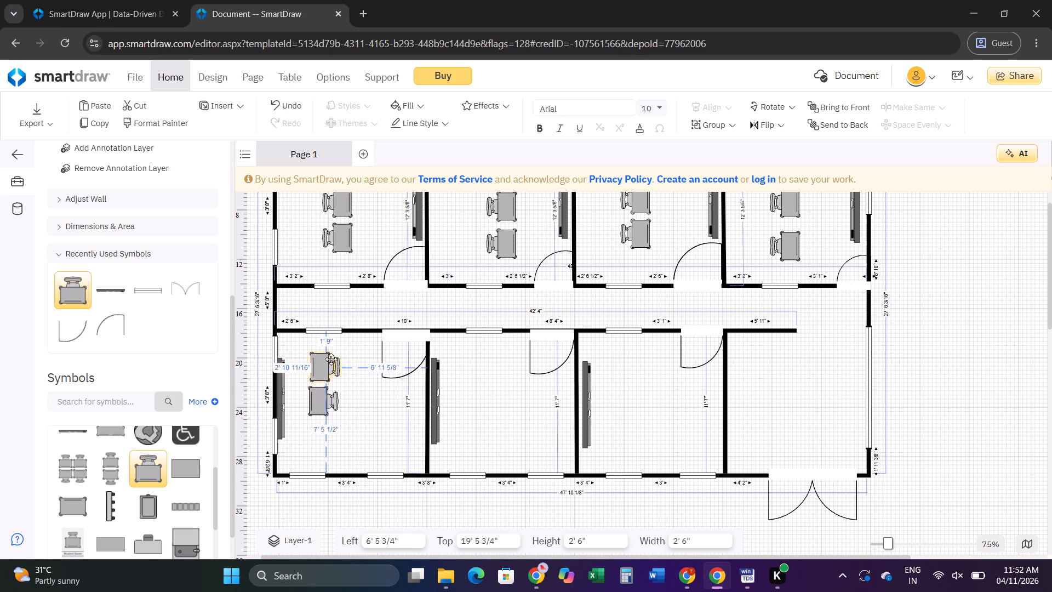
left_click_drag(331, 359, 327, 358)
key("v")
key("ctrl+v")
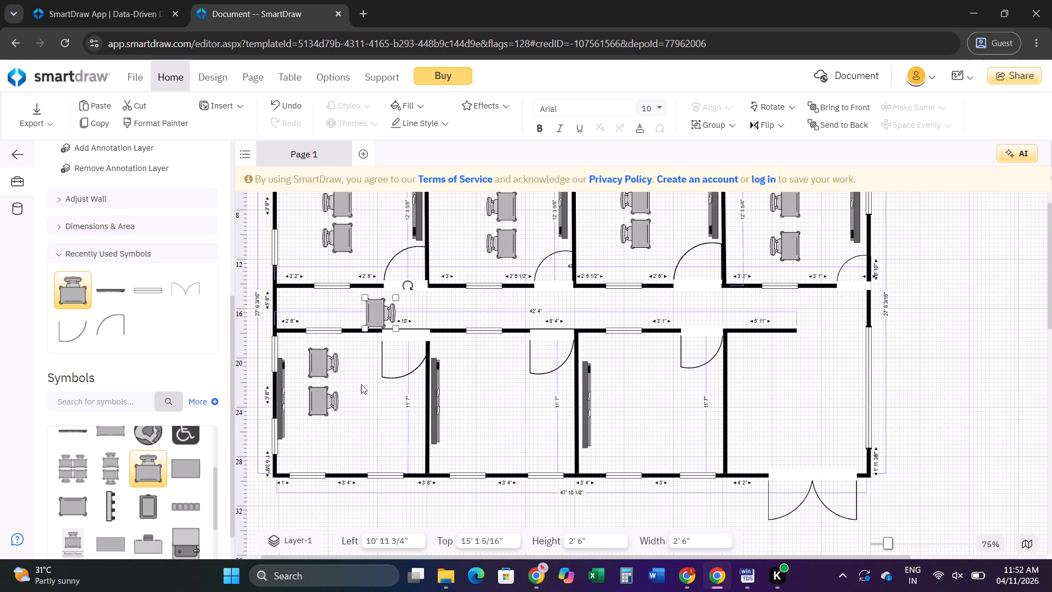
left_click_drag(374, 315, 318, 442)
Paste three of the rotated student desks and align them in a vertical column in the second room below the corridor.
key("ctrl+v")
left_click_drag(407, 341, 437, 357)
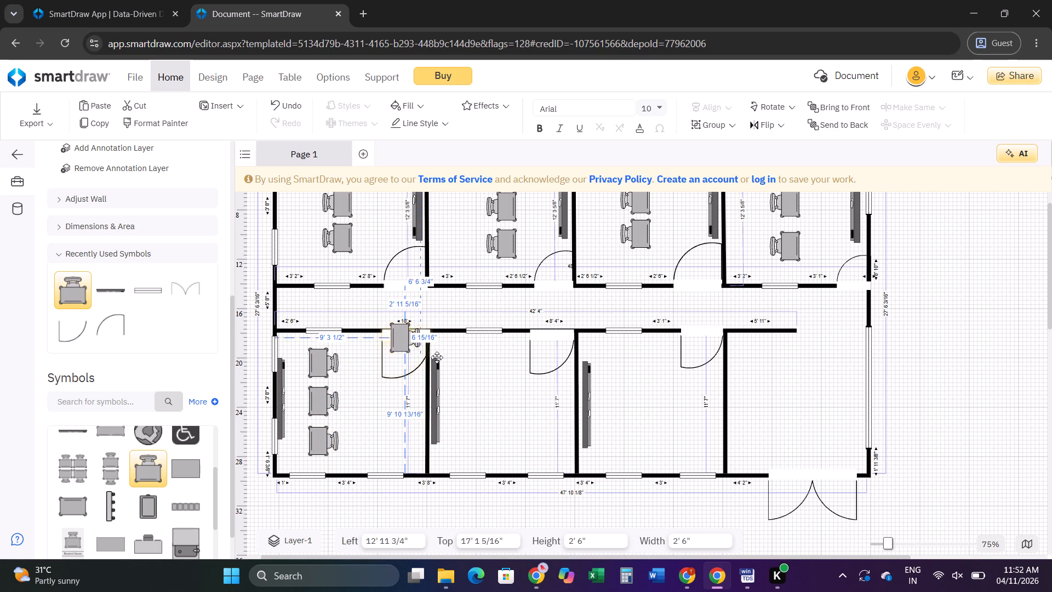
left_click_drag(437, 357, 491, 371)
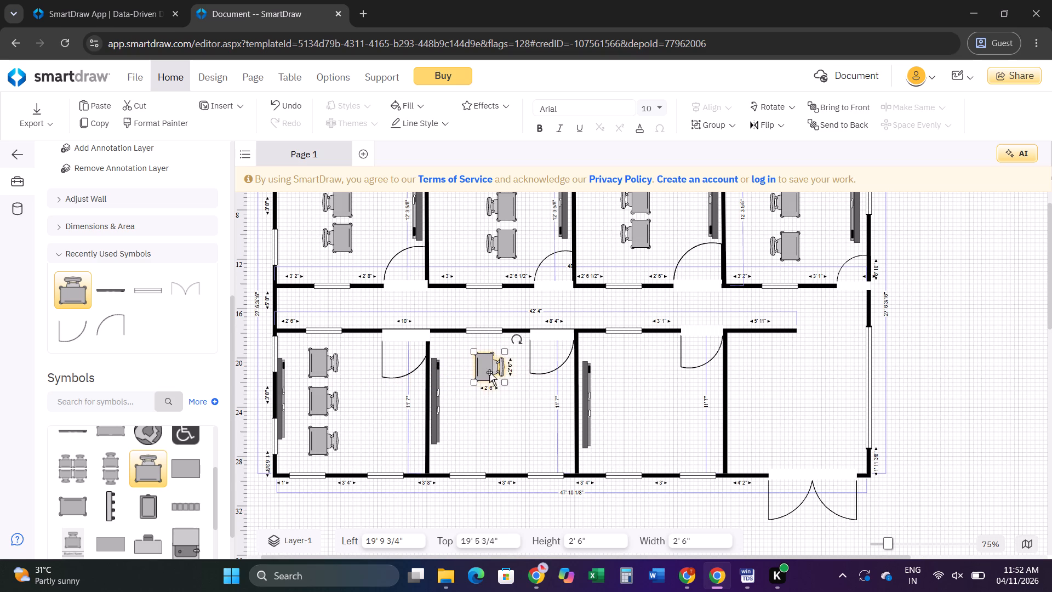
key("ctrl+v")
left_click_drag(425, 361, 485, 404)
key("ctrl+v")
left_click_drag(448, 392, 481, 451)
Paste three more rotated student desks, placing two of them in a vertical column in the third room below the corridor.
key("ctrl+v")
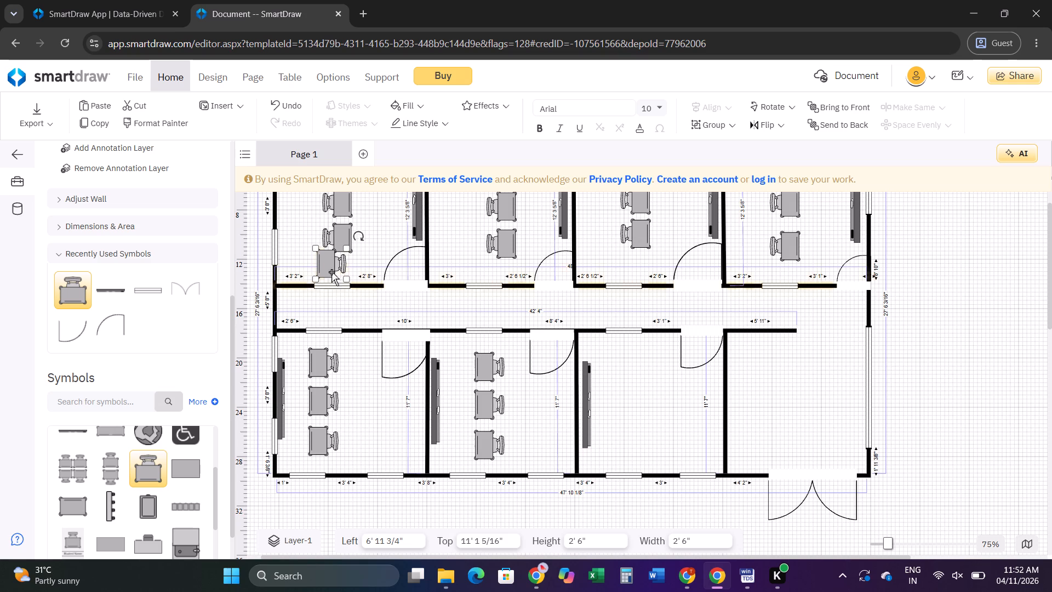
left_click_drag(325, 265, 636, 365)
key("ctrl+v")
left_click_drag(352, 293, 638, 400)
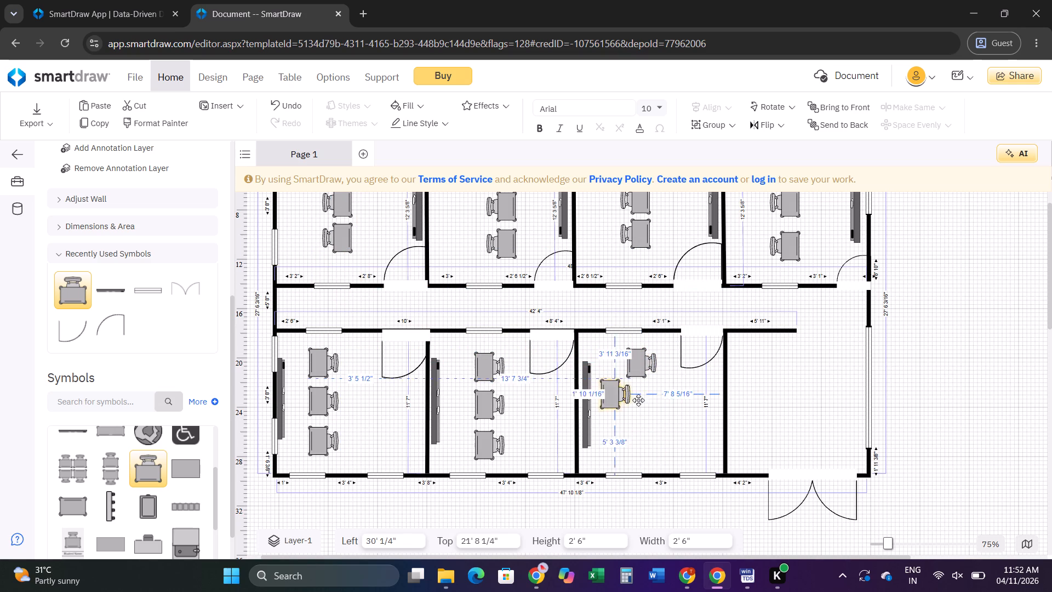
left_click_drag(638, 400, 638, 404)
key("ctrl+v")
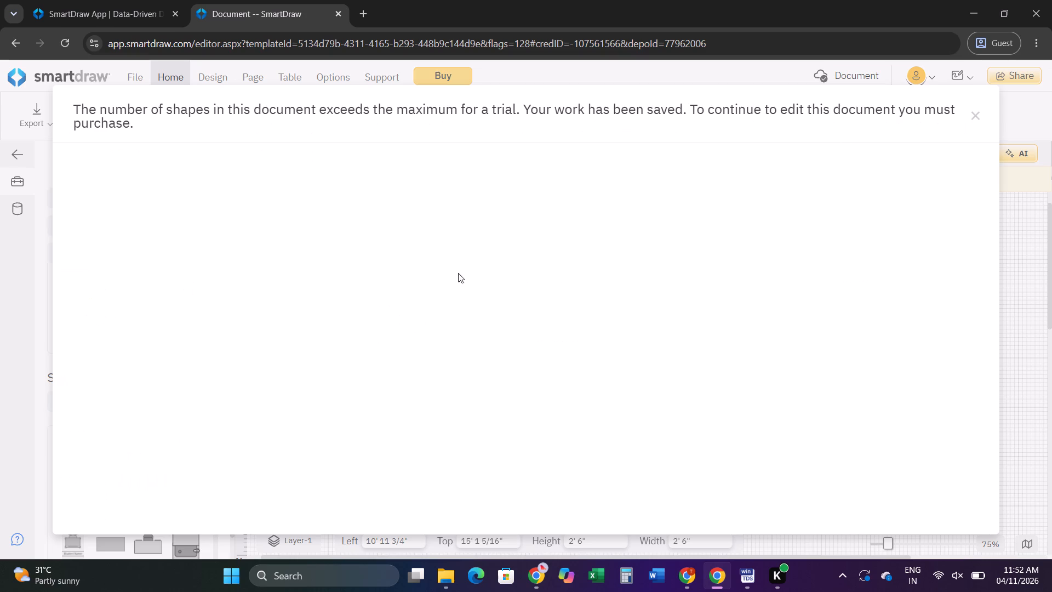
left_click(973, 115)
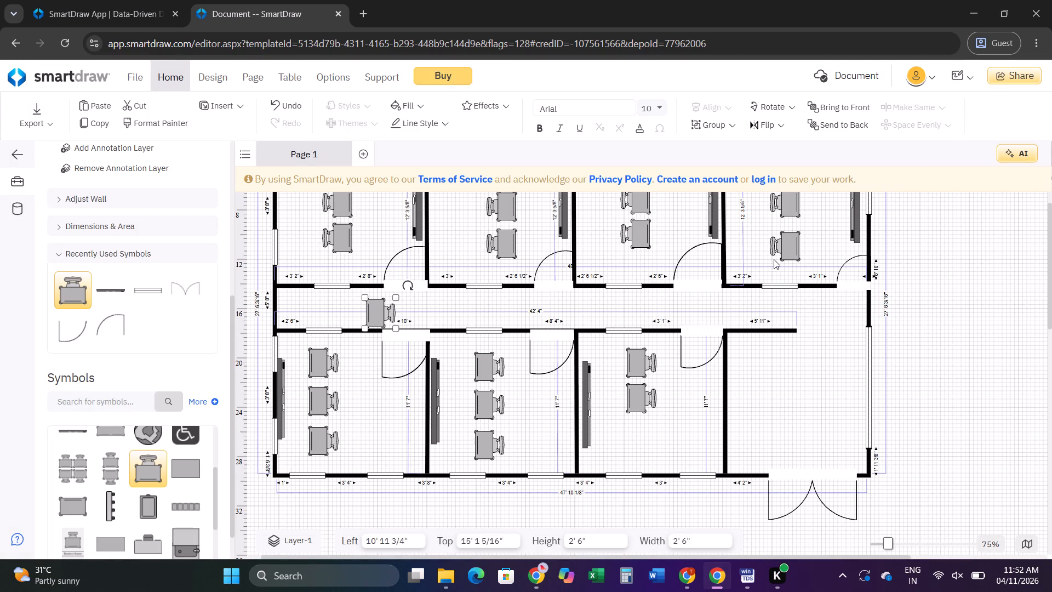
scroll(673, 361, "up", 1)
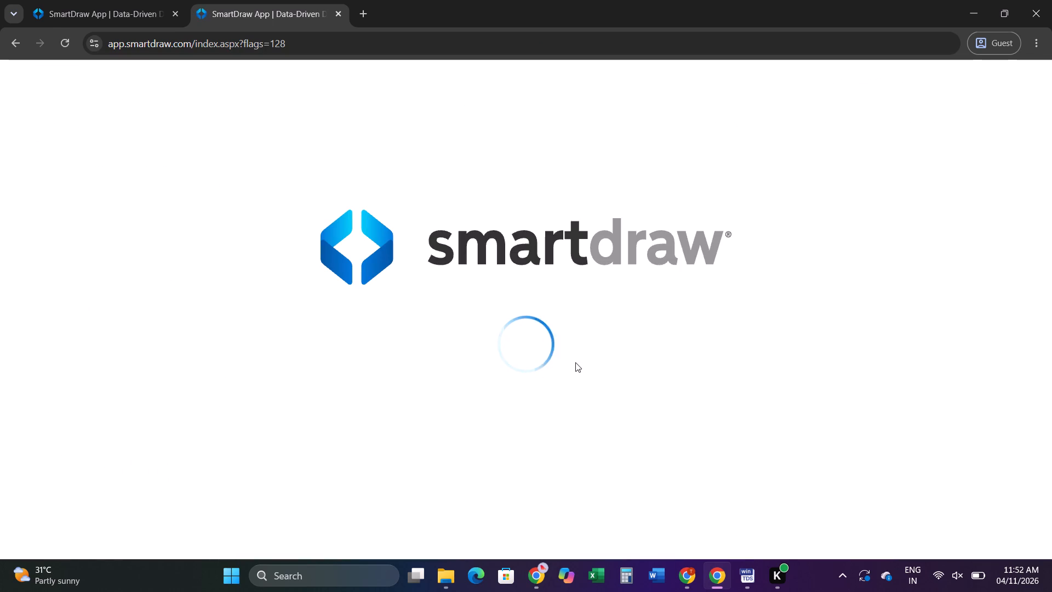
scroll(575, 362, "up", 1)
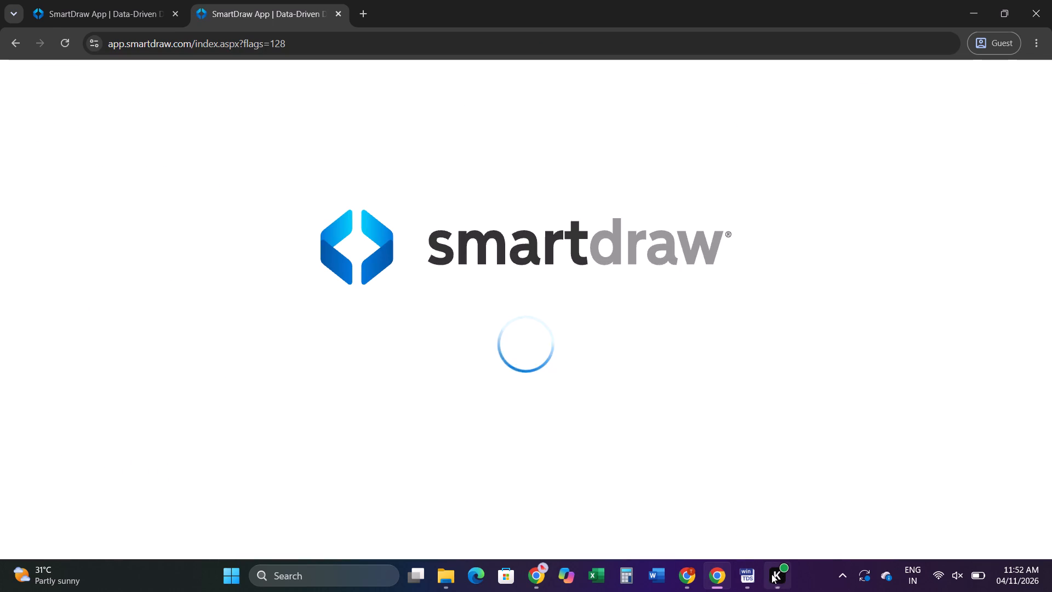